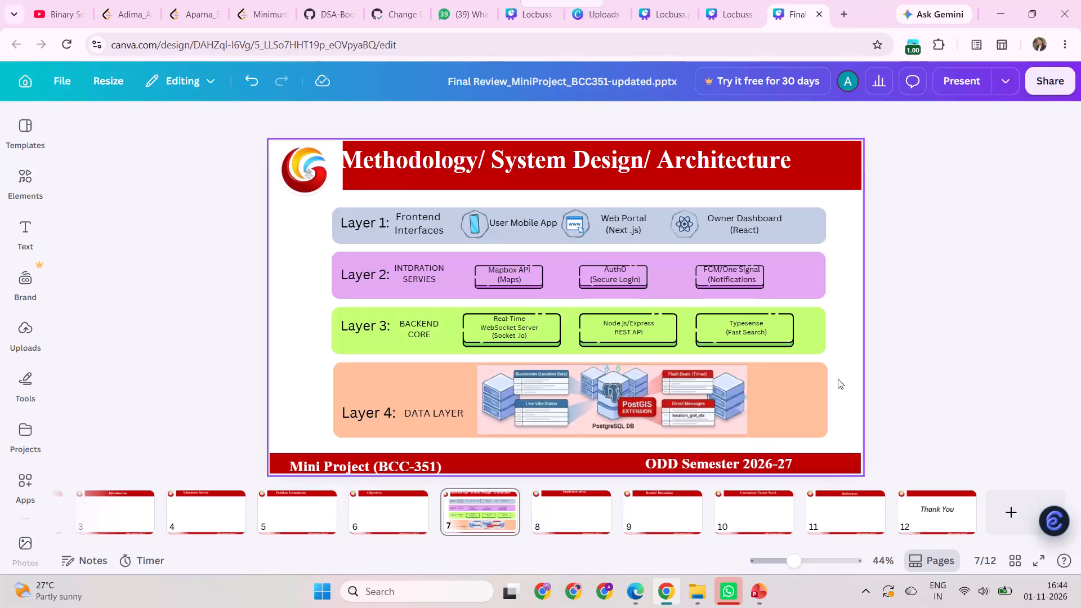
Look through the Objectives, Problem Formulation, Implementation and Literature Survey slides of the mini project presentation.
{"action": "left_click", "coordinate": [385, 513]}
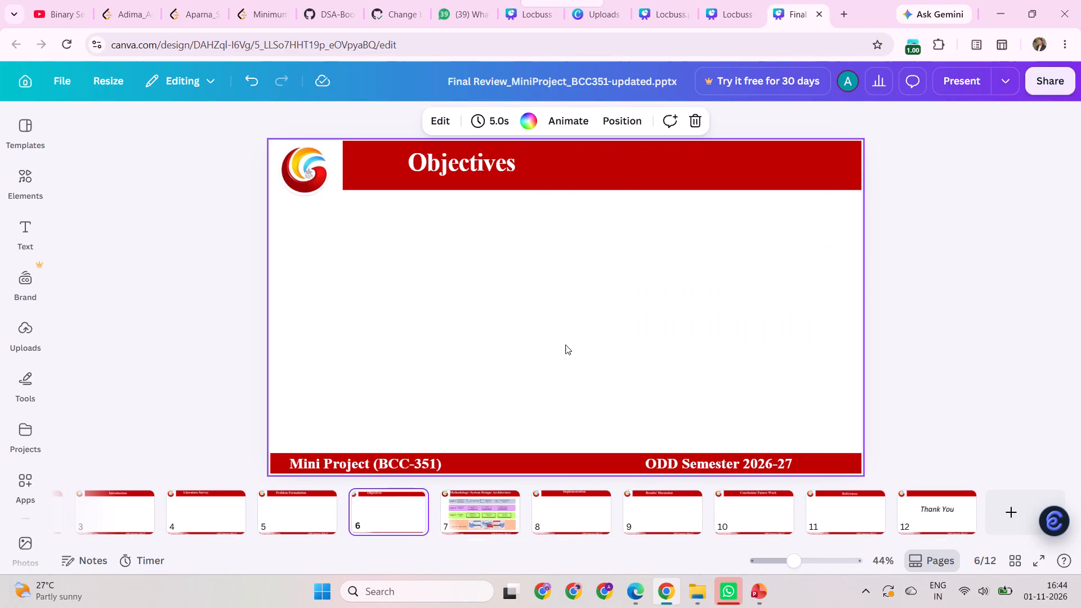
{"action": "left_click", "coordinate": [305, 533]}
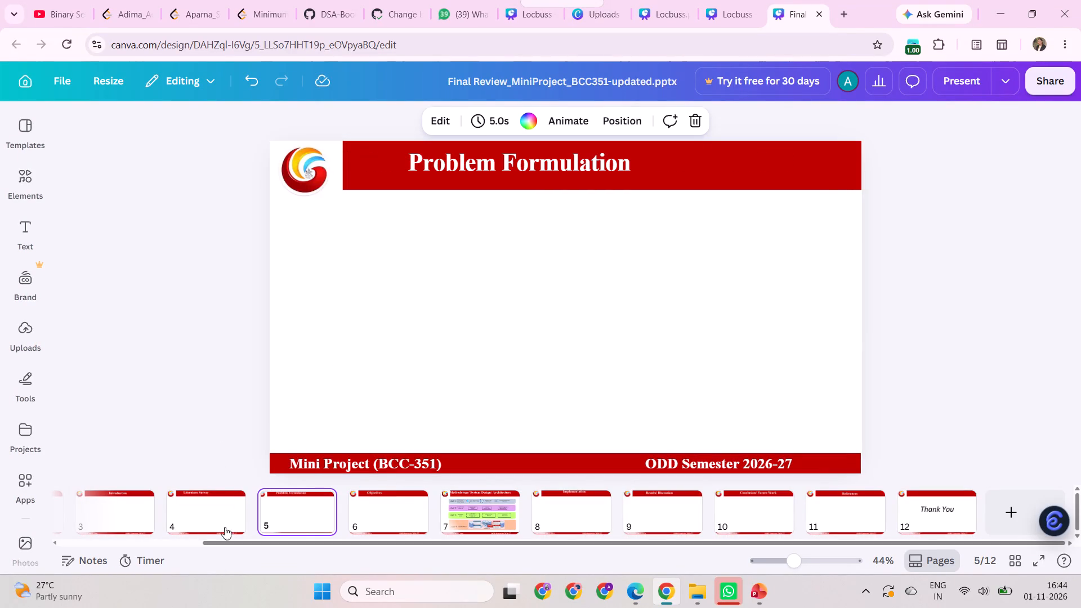
{"action": "left_click", "coordinate": [553, 520]}
{"action": "left_click", "coordinate": [404, 513]}
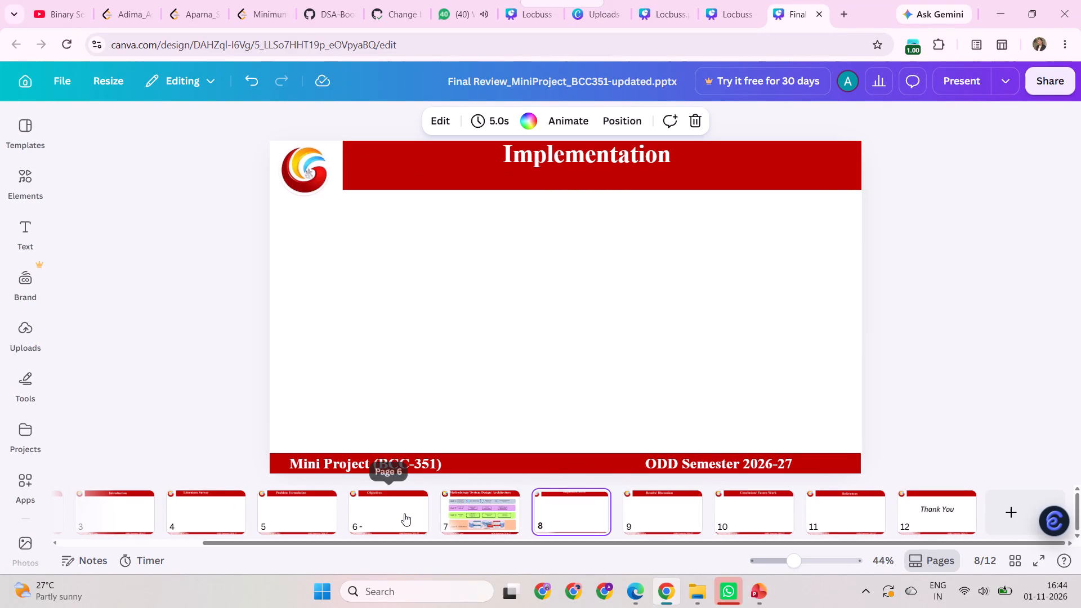
{"action": "left_click", "coordinate": [273, 516]}
{"action": "left_click", "coordinate": [208, 515]}
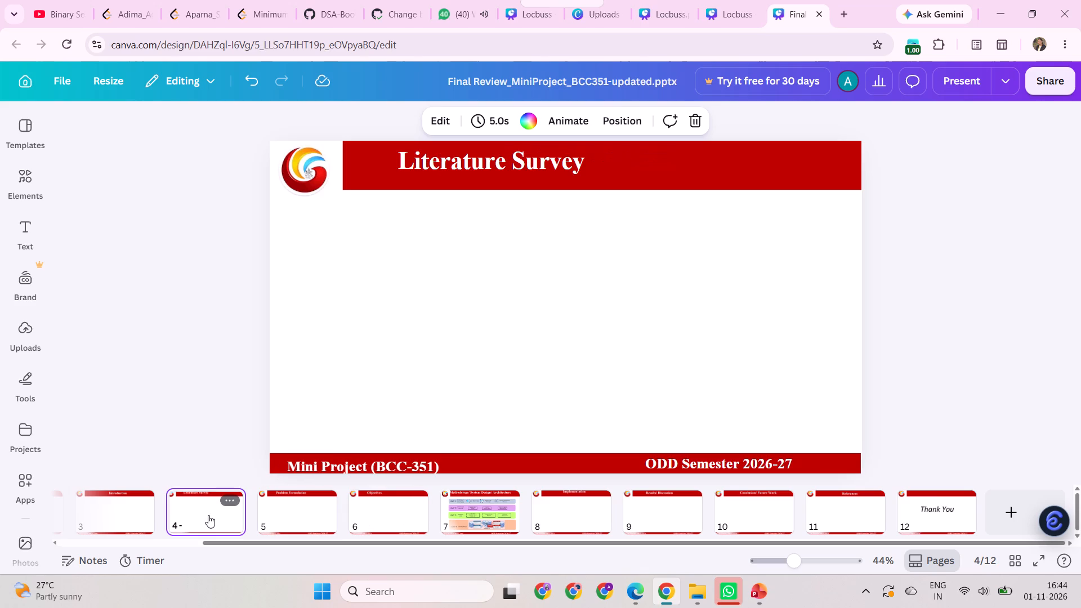
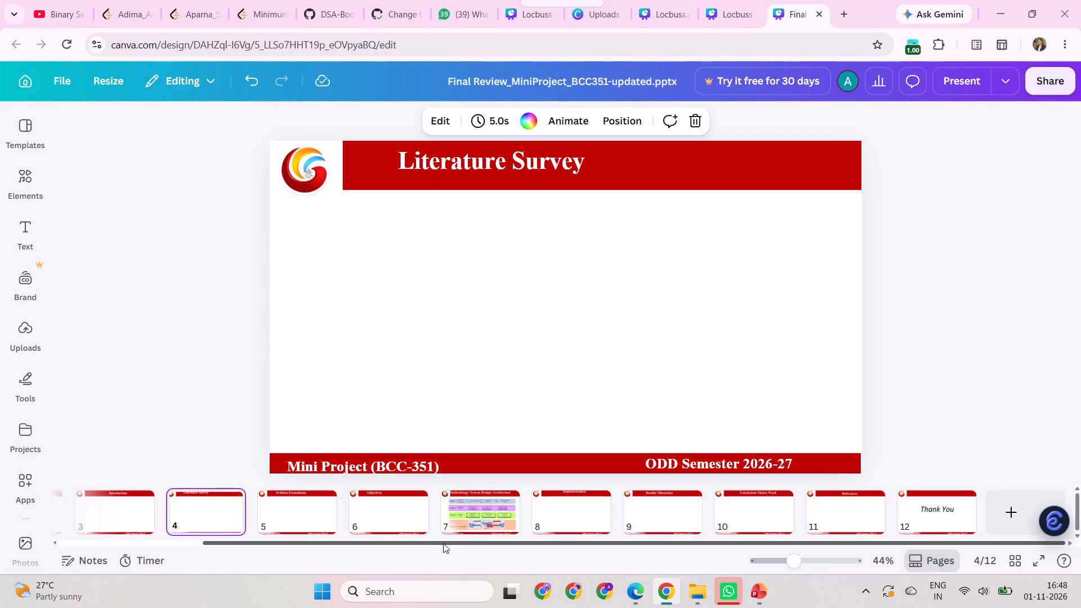
Look through the presentation's slides from Introduction to the closing Thank You slide to review which sections need content.
{"action": "left_click", "coordinate": [433, 508]}
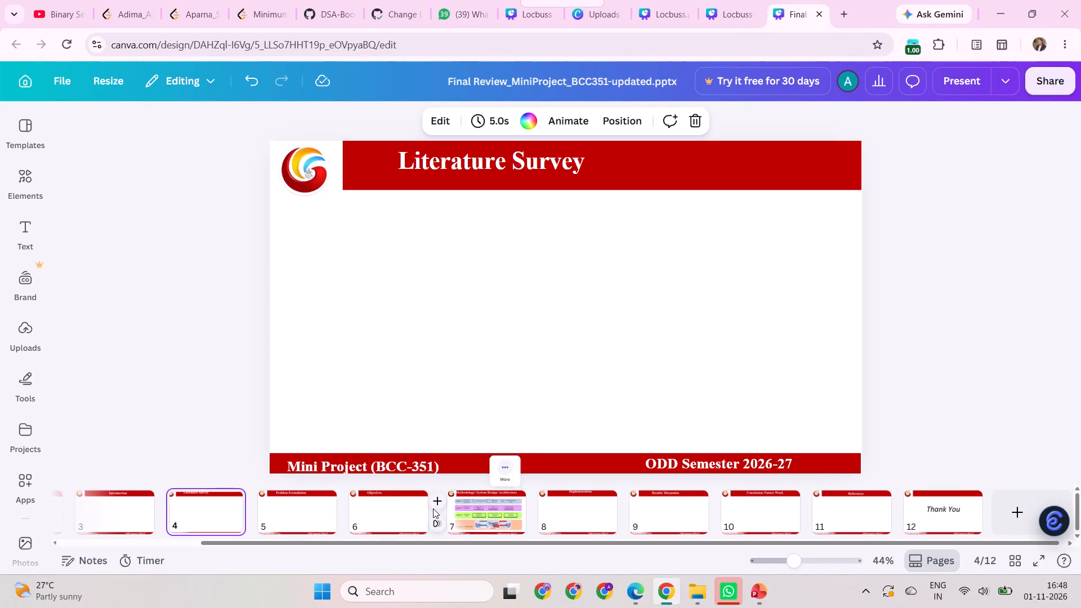
{"action": "left_click", "coordinate": [409, 507]}
{"action": "left_click", "coordinate": [311, 515]}
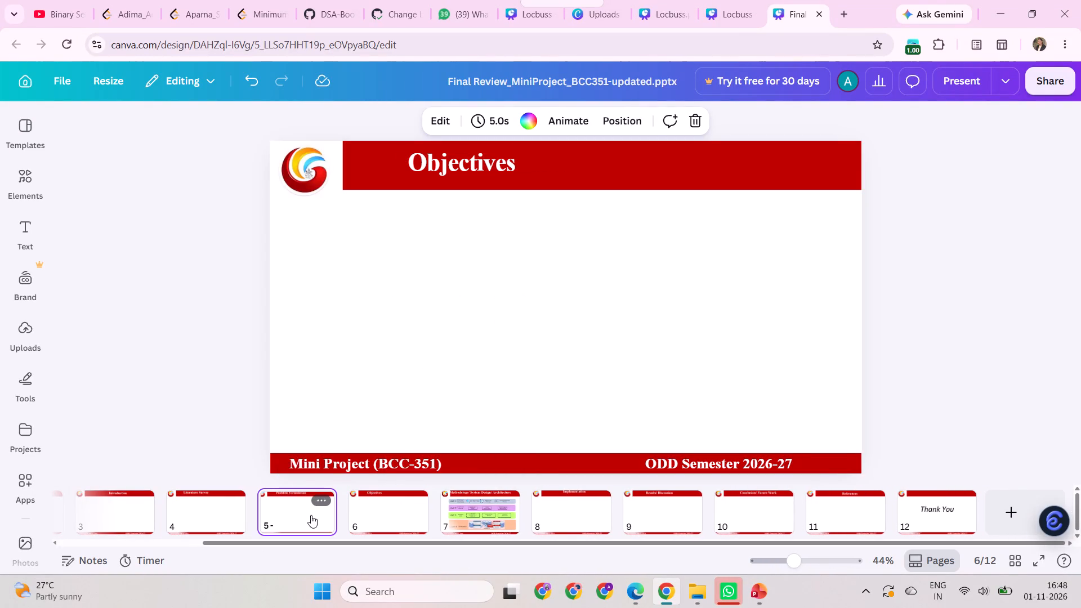
{"action": "left_click", "coordinate": [225, 516]}
{"action": "left_click", "coordinate": [136, 494]}
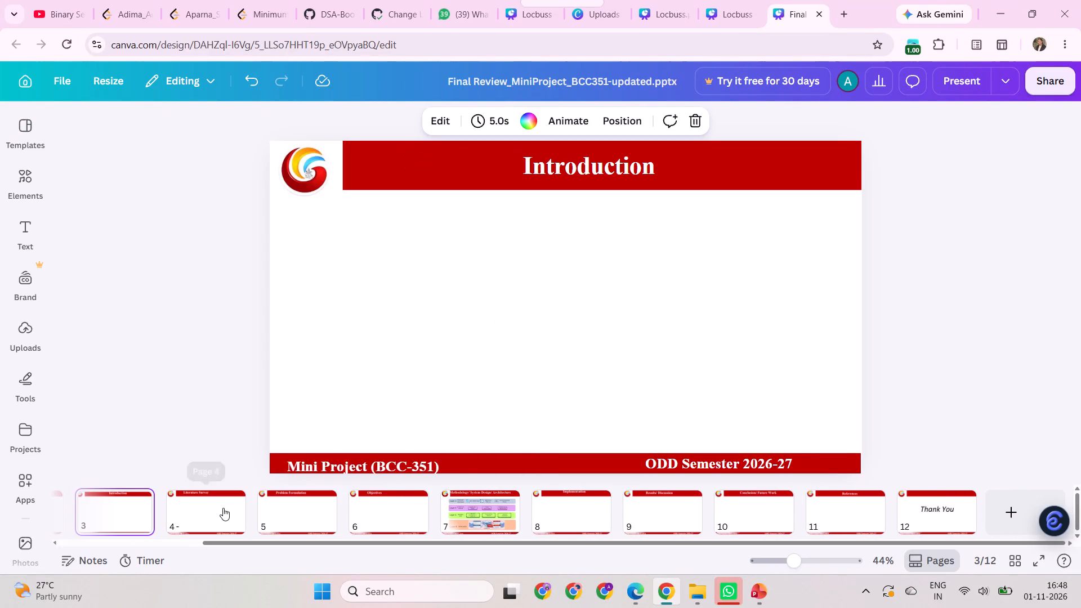
{"action": "scroll", "coordinate": [223, 508], "scroll_direction": "right", "scroll_amount": 6}
{"action": "left_click", "coordinate": [215, 513]}
{"action": "left_click", "coordinate": [321, 514]}
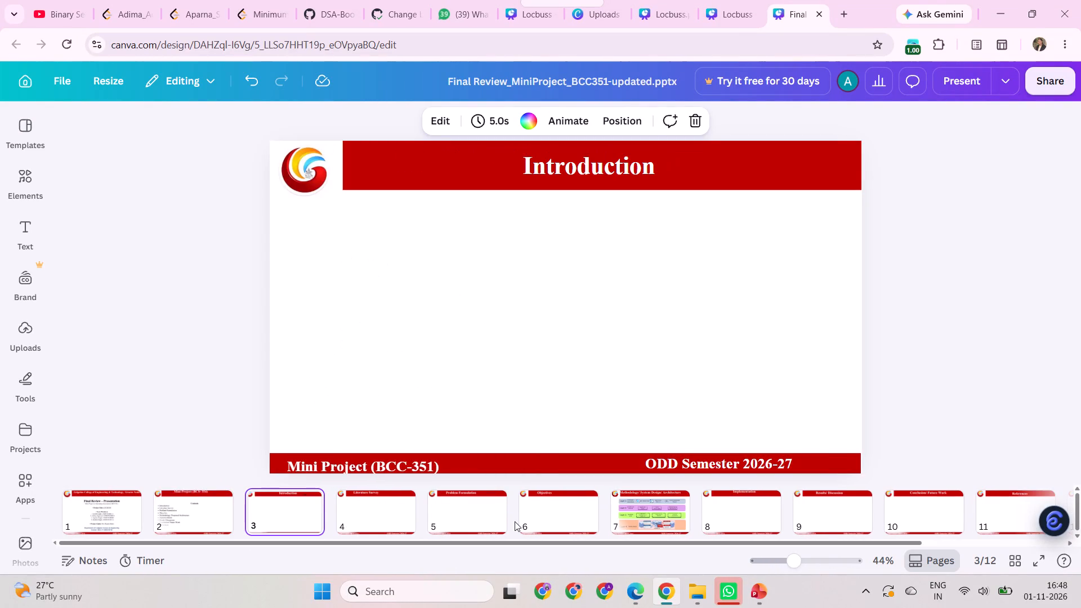
{"action": "scroll", "coordinate": [515, 521], "scroll_direction": "left", "scroll_amount": 9}
{"action": "left_click", "coordinate": [576, 516]}
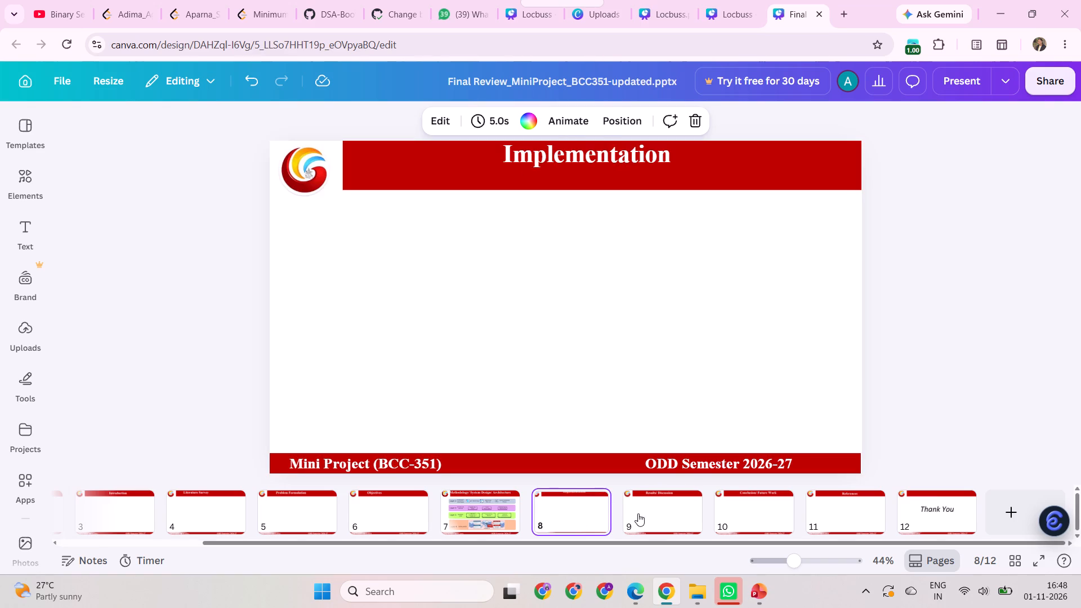
{"action": "left_click", "coordinate": [638, 513]}
{"action": "left_click", "coordinate": [774, 514]}
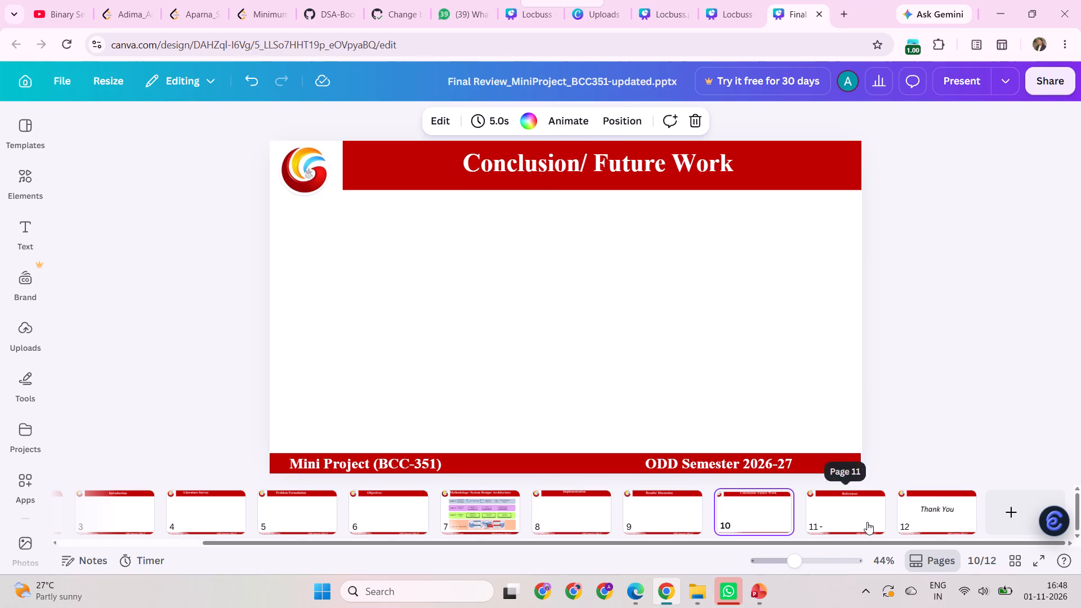
{"action": "left_click", "coordinate": [867, 522]}
{"action": "left_click", "coordinate": [651, 525]}
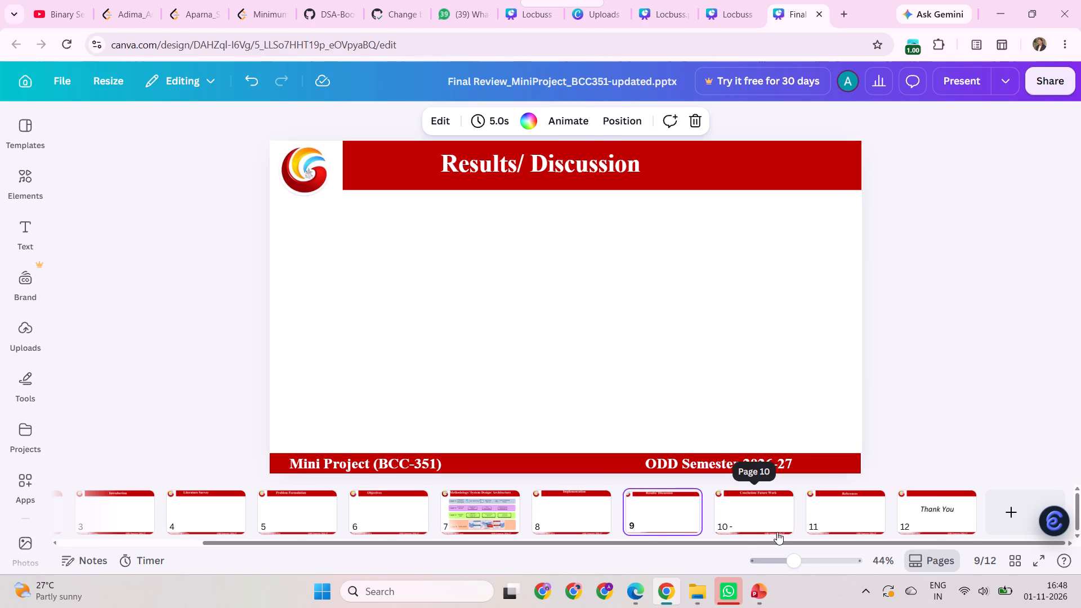
{"action": "left_click", "coordinate": [761, 531]}
{"action": "left_click", "coordinate": [846, 522]}
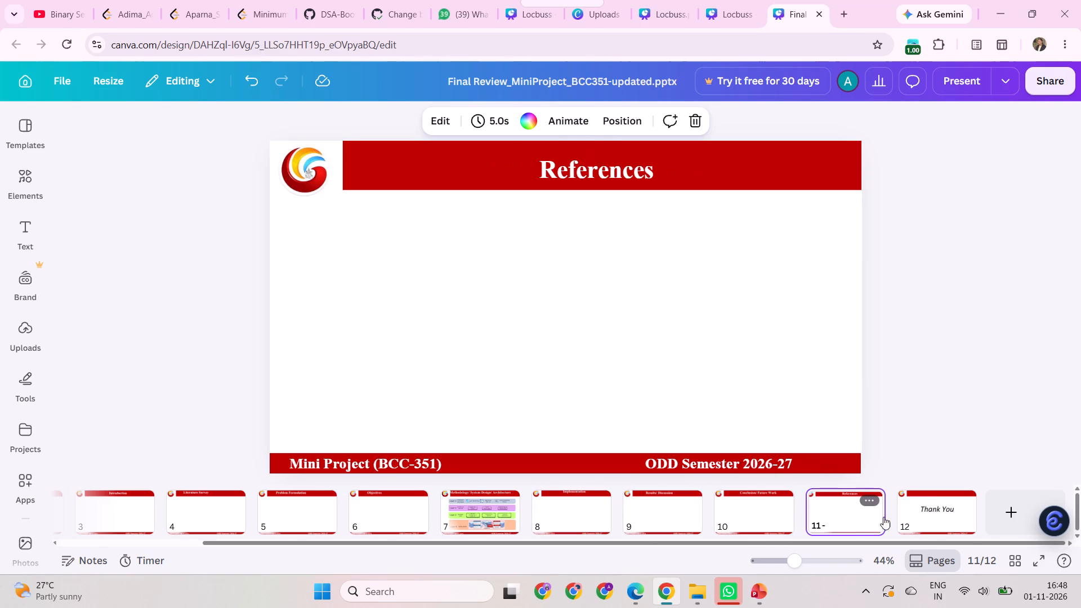
{"action": "left_click", "coordinate": [915, 518]}
Go back through the slides from Objectives to the title slide, check the title details, and return to the Introduction slide.
{"action": "left_click", "coordinate": [377, 518]}
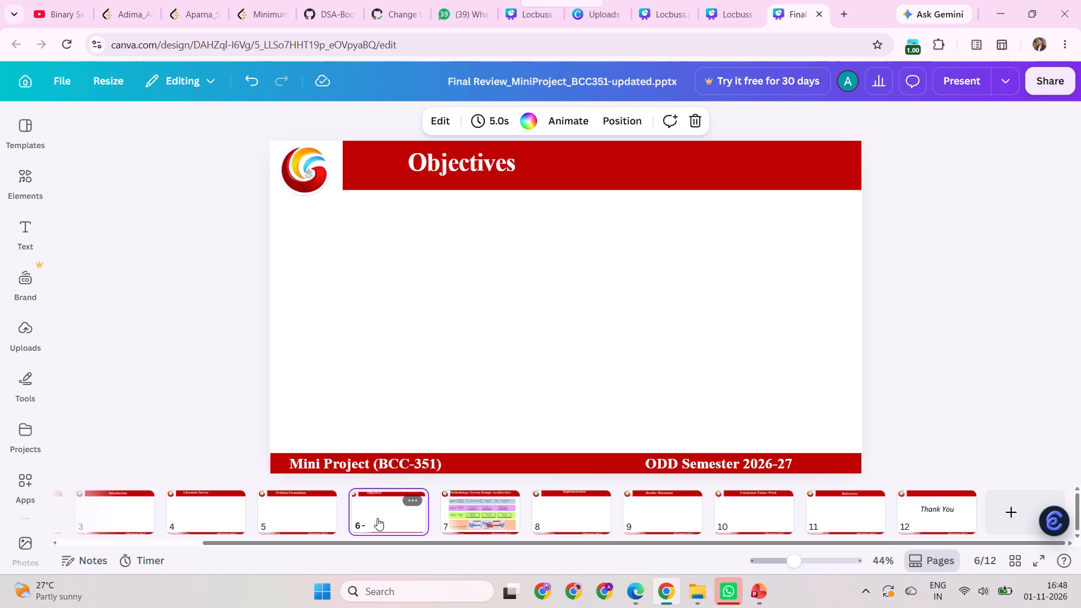
{"action": "left_click", "coordinate": [292, 516]}
{"action": "scroll", "coordinate": [304, 513], "scroll_direction": "right", "scroll_amount": 3}
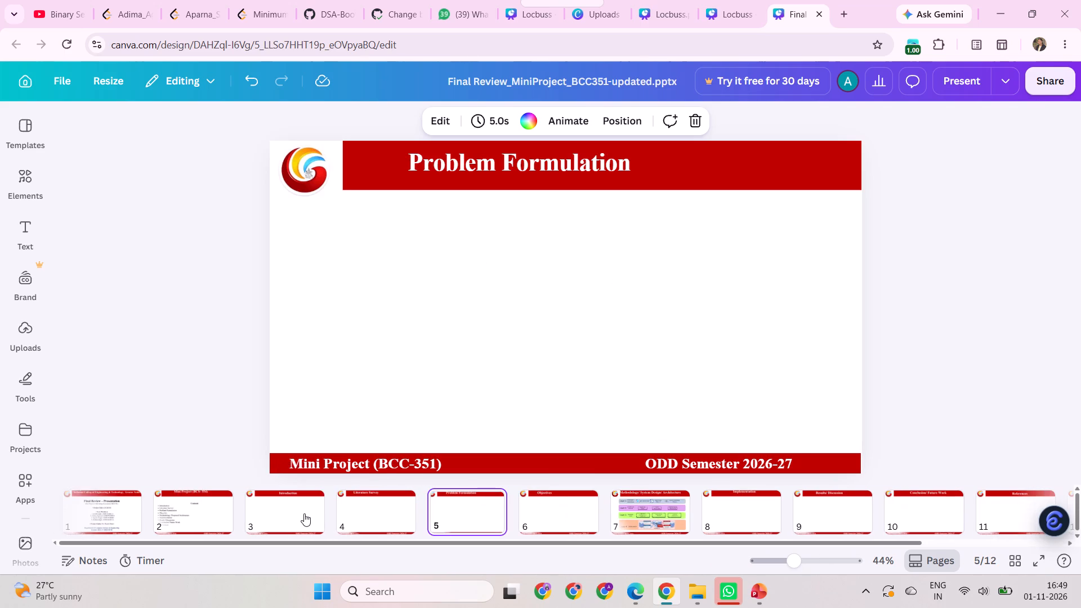
{"action": "left_click", "coordinate": [381, 521]}
{"action": "left_click", "coordinate": [275, 527]}
{"action": "left_click", "coordinate": [183, 520]}
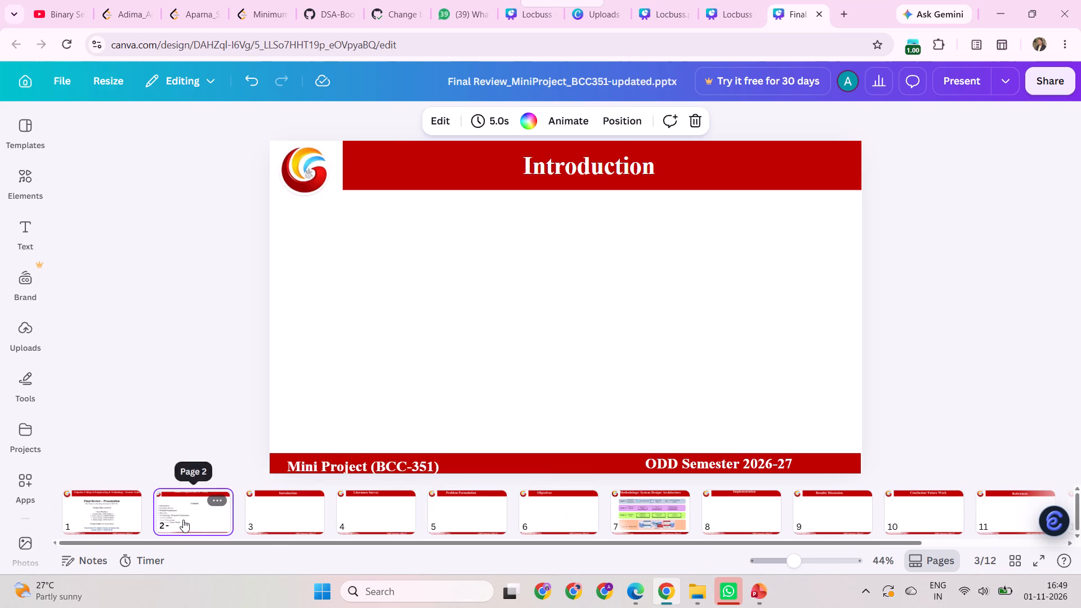
{"action": "left_click", "coordinate": [83, 506]}
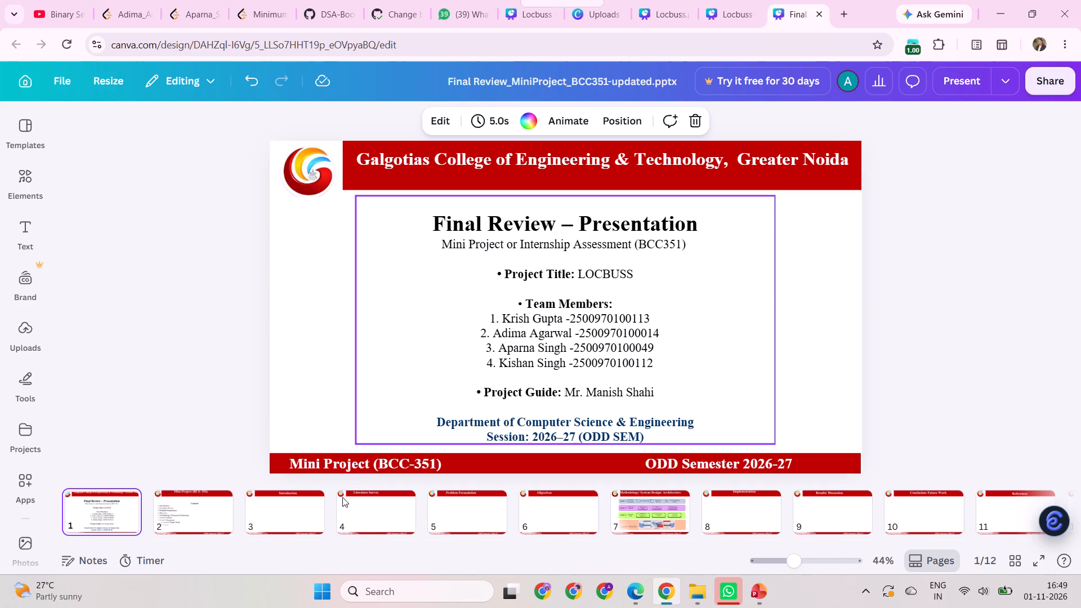
{"action": "left_click", "coordinate": [269, 509]}
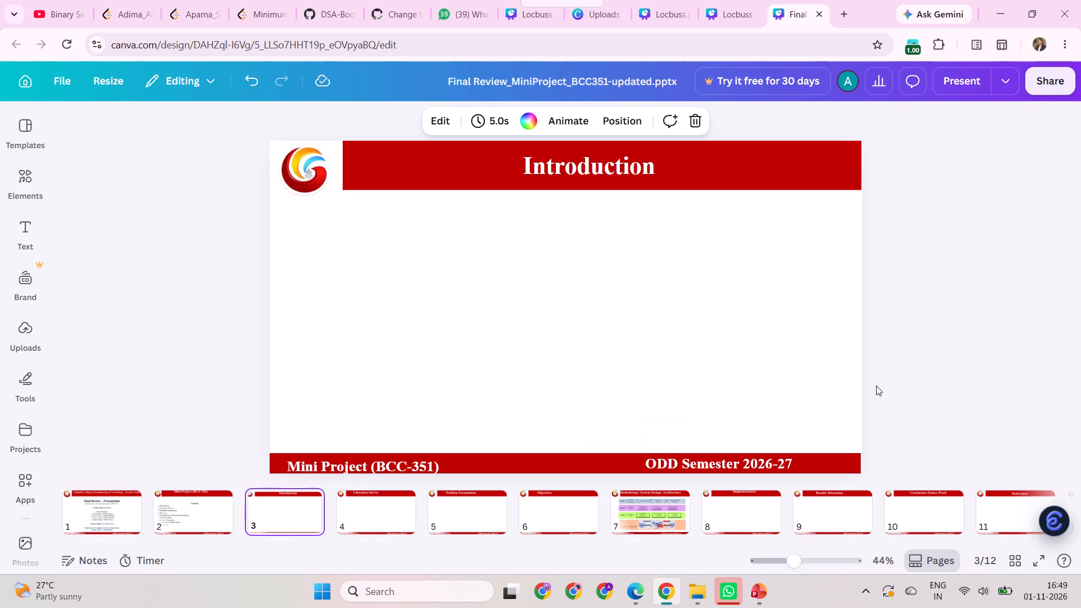
{"action": "left_click", "coordinate": [919, 388]}
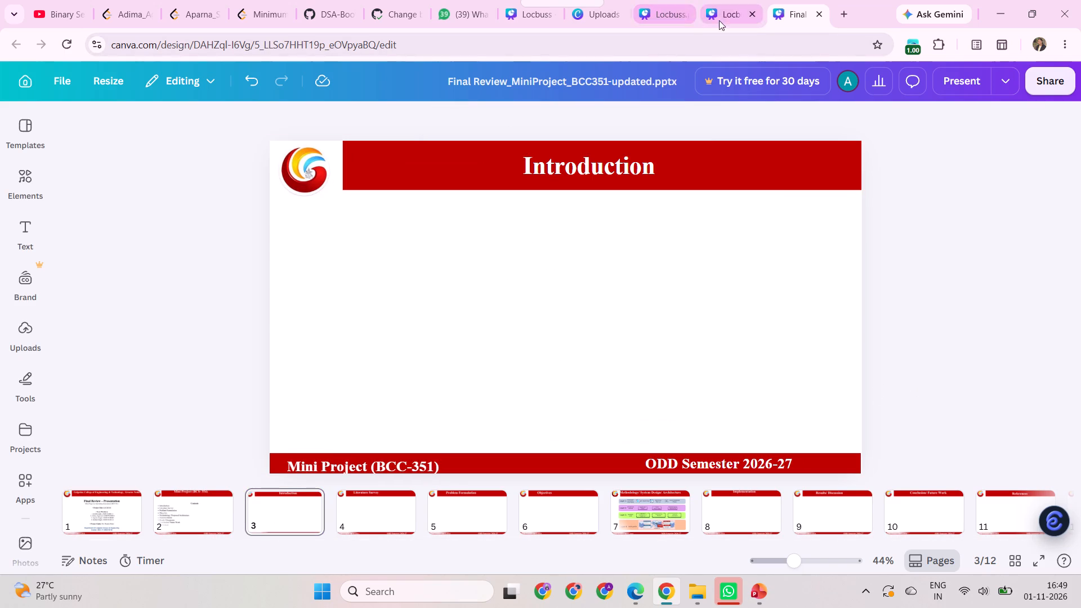
Switch to the Locbuss.pptx presentation and open its About LOCBUSS slide.
{"action": "left_click", "coordinate": [726, 21]}
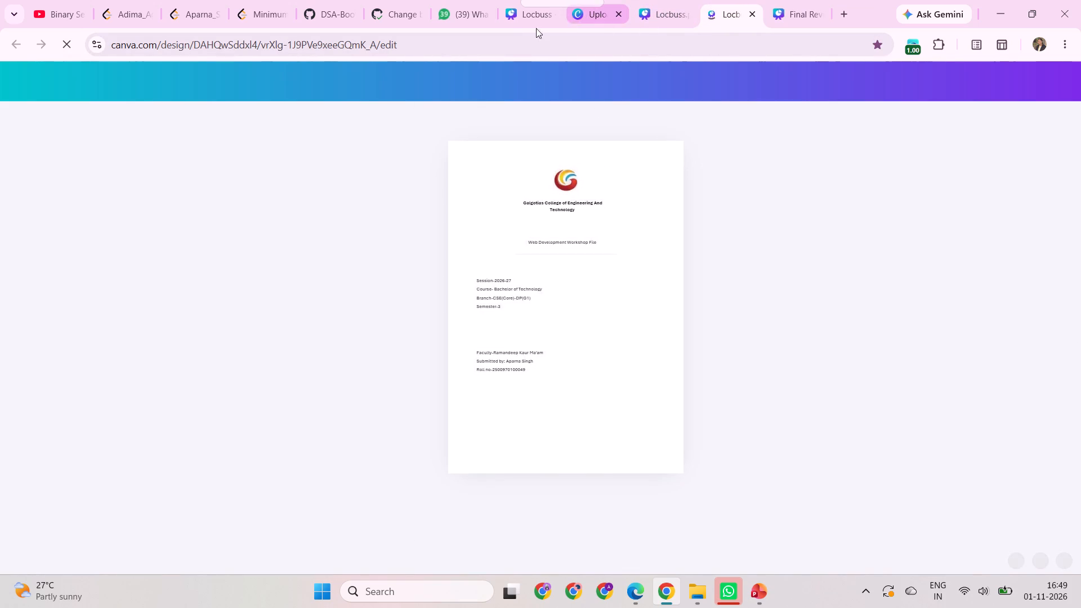
{"action": "left_click", "coordinate": [518, 24]}
{"action": "left_click", "coordinate": [577, 5]}
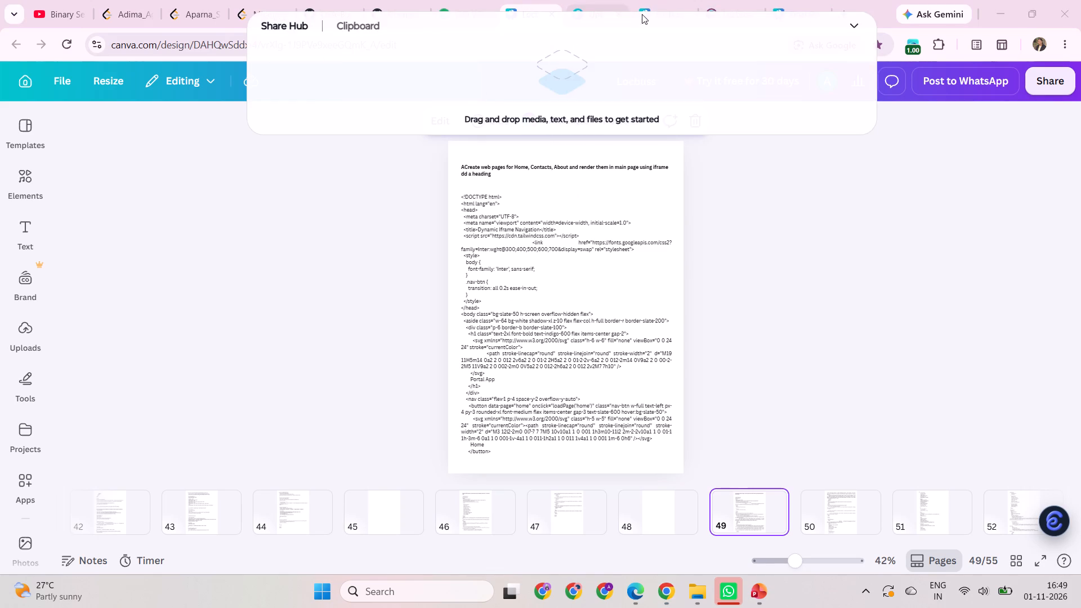
{"action": "left_click", "coordinate": [647, 7]}
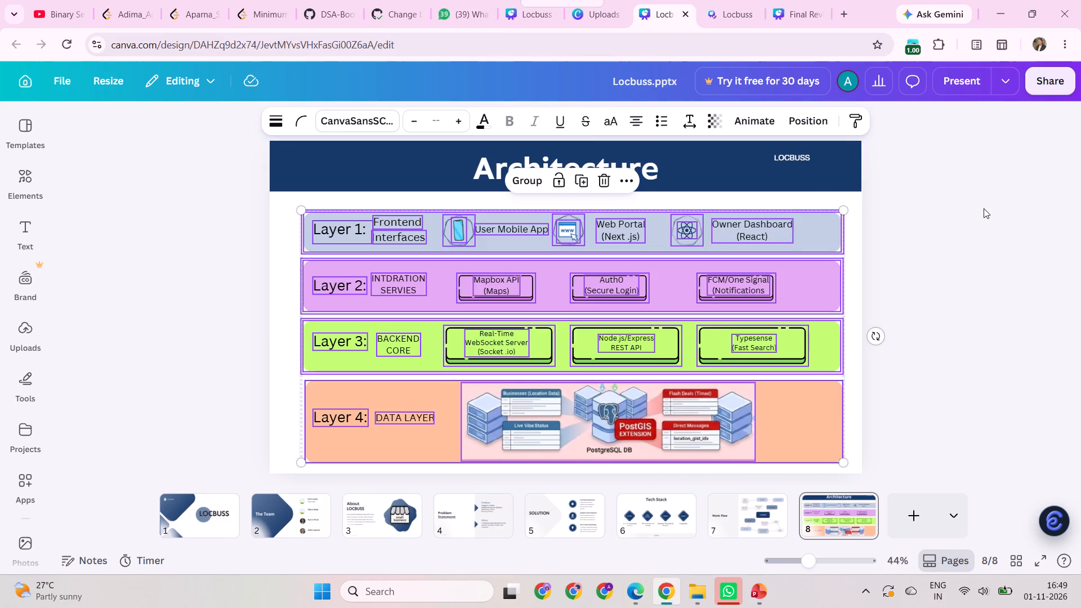
{"action": "left_click", "coordinate": [984, 208]}
{"action": "left_click", "coordinate": [300, 535]}
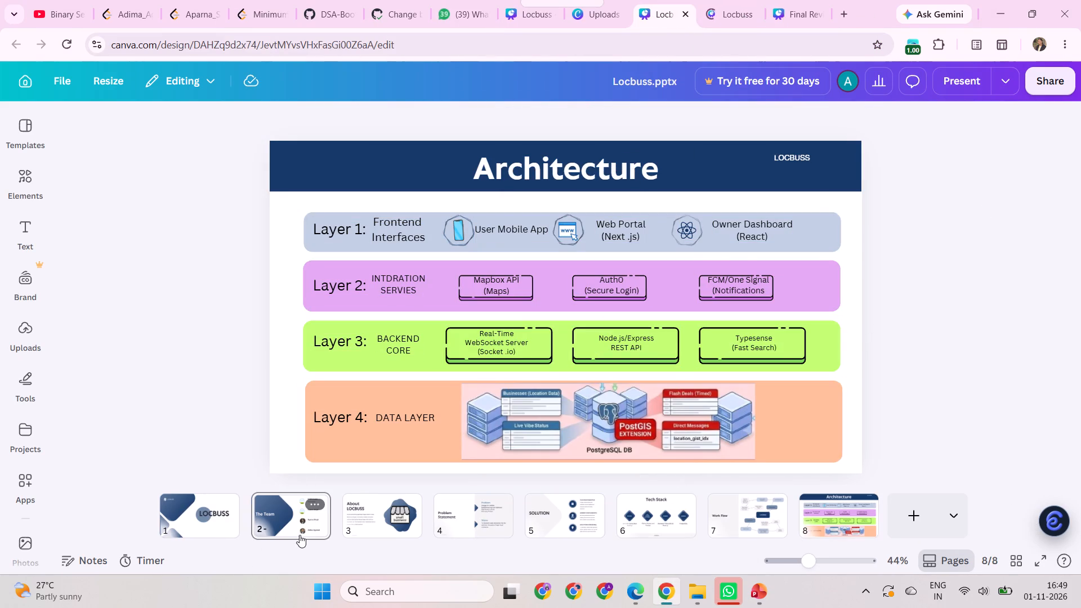
{"action": "left_click", "coordinate": [354, 521]}
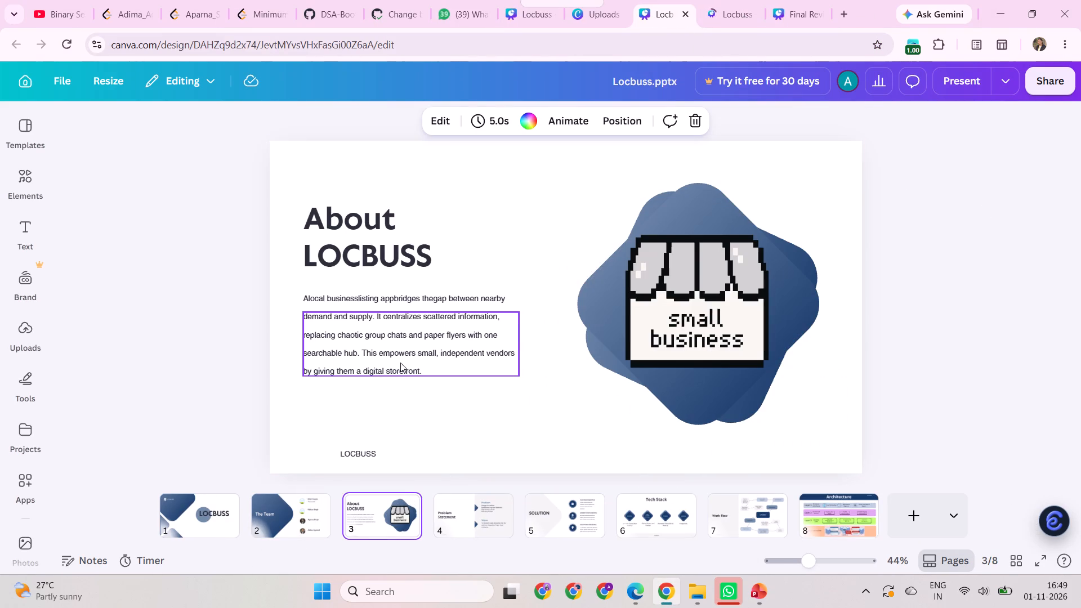
Copy the About LOCBUSS heading and description from Locbuss.pptx onto the Introduction slide of the final review presentation.
{"action": "double_click", "coordinate": [408, 363]}
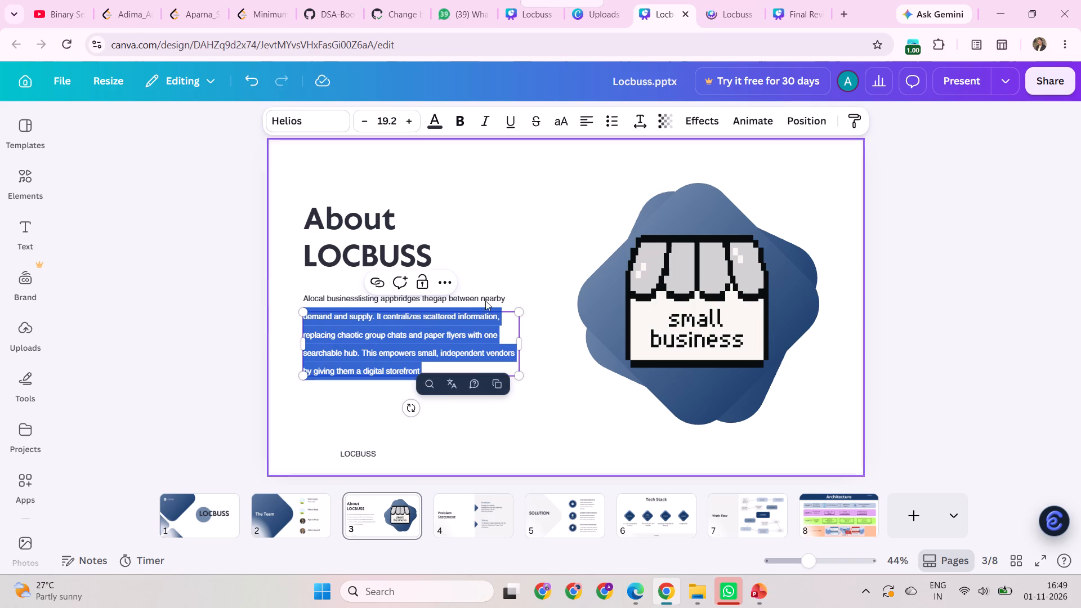
{"action": "double_click", "coordinate": [309, 301]}
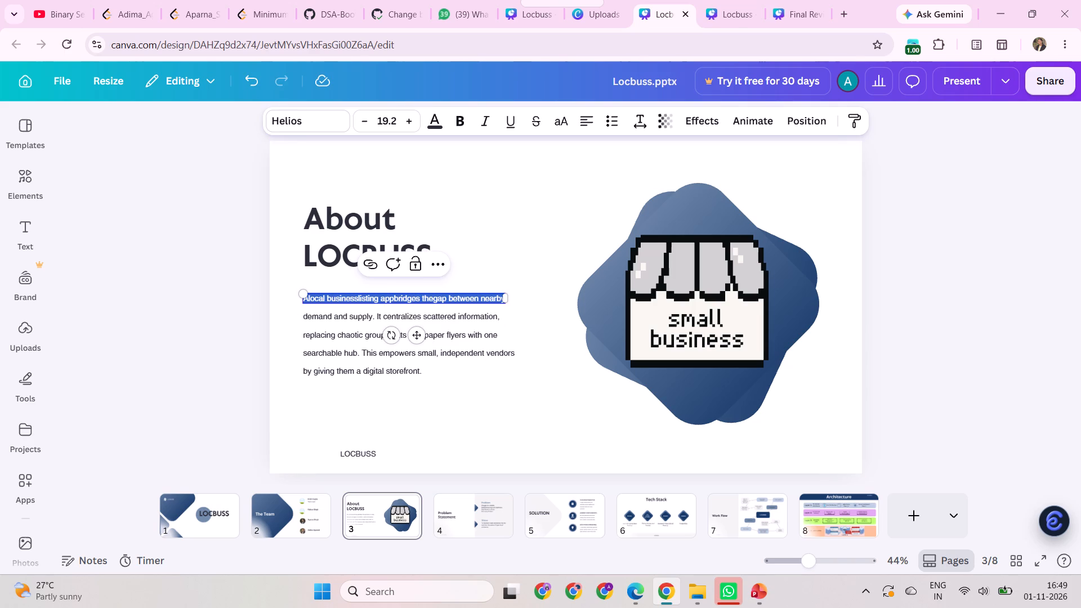
{"action": "key", "text": "ctrl+c"}
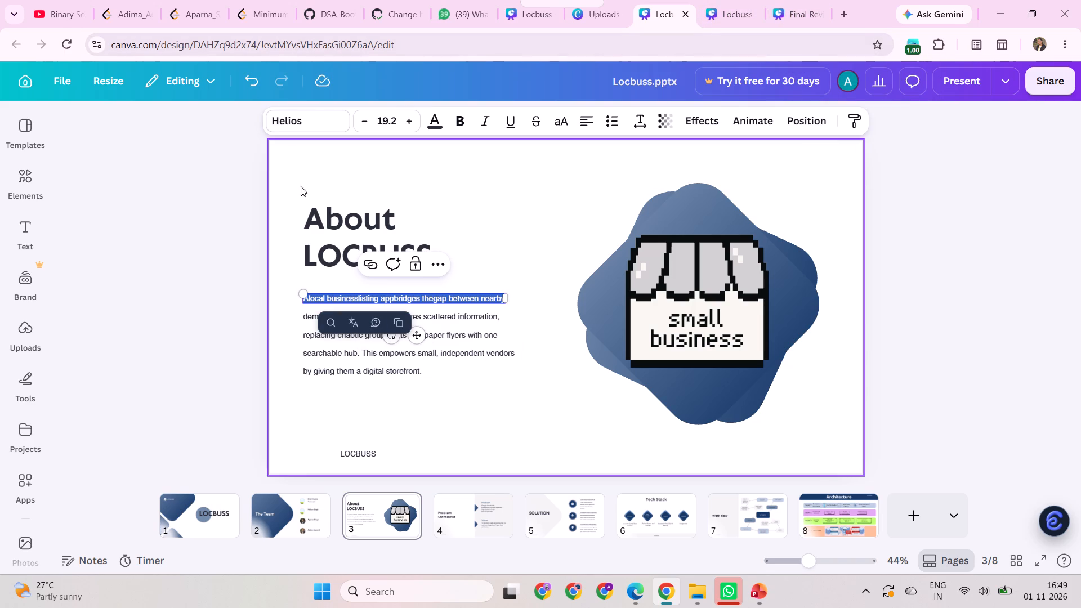
{"action": "left_click_drag", "start_coordinate": [302, 189], "coordinate": [475, 424]}
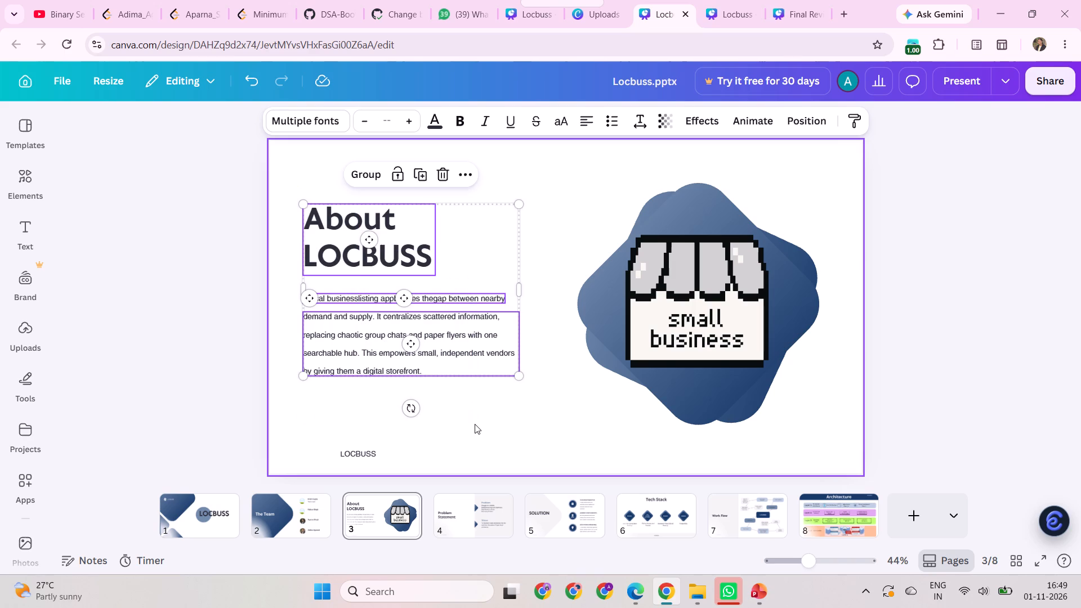
{"action": "key", "text": "ctrl+c"}
{"action": "key", "text": "ctrl+c"}
{"action": "left_click", "coordinate": [475, 424], "text": "ctrl"}
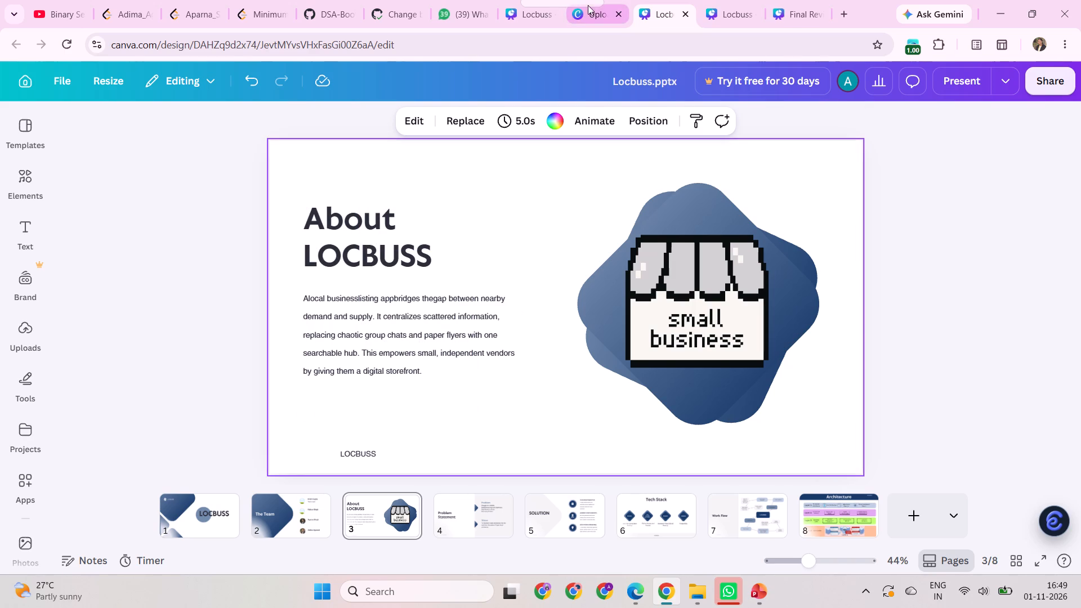
{"action": "left_click", "coordinate": [804, 4]}
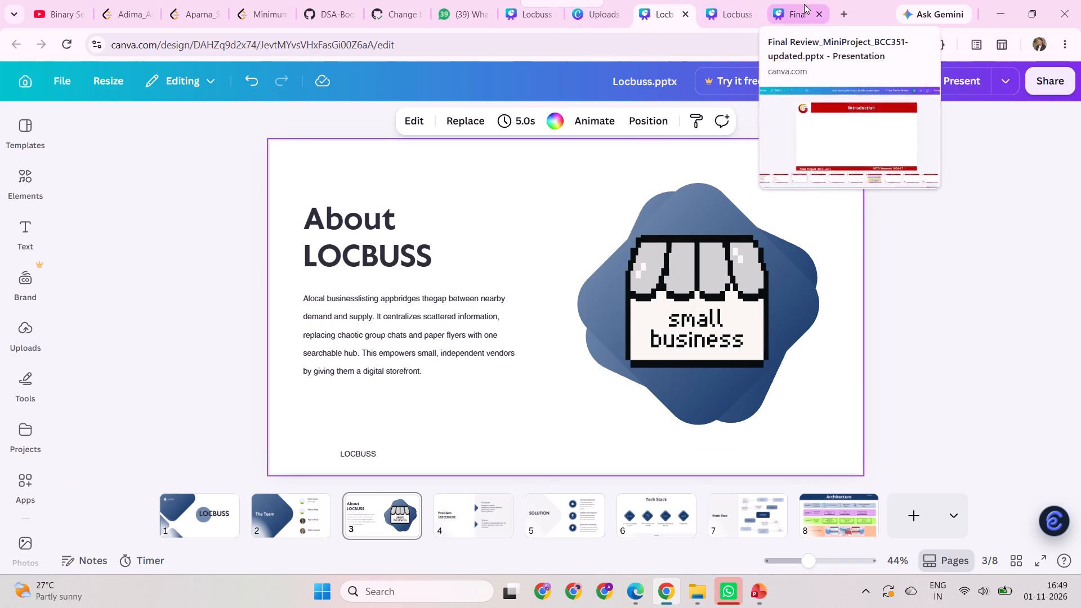
{"action": "left_click", "coordinate": [405, 358]}
{"action": "key", "text": "ctrl+v"}
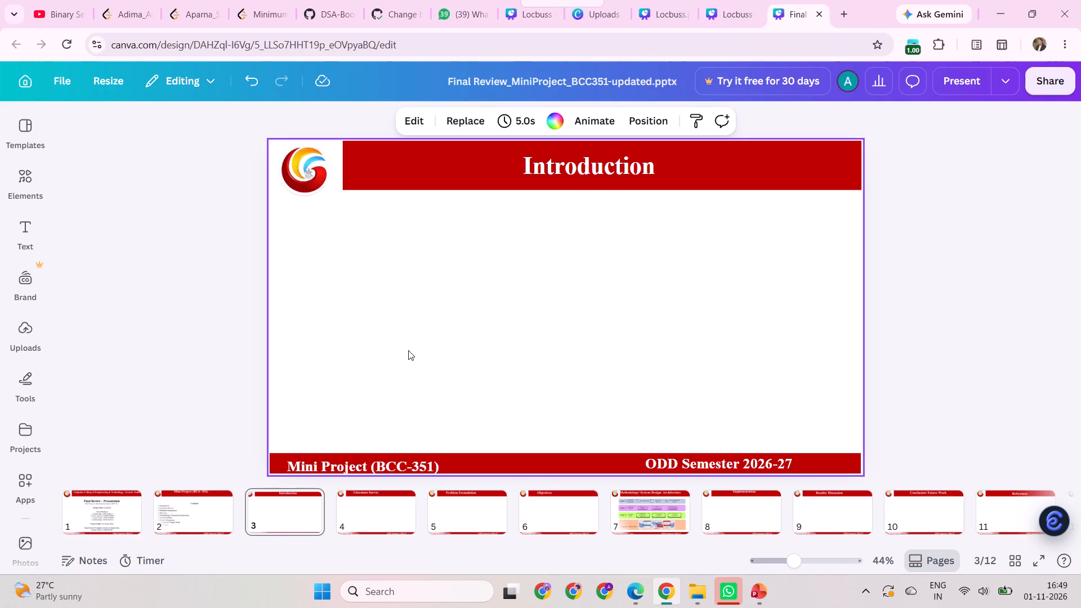
{"action": "left_click", "coordinate": [562, 409]}
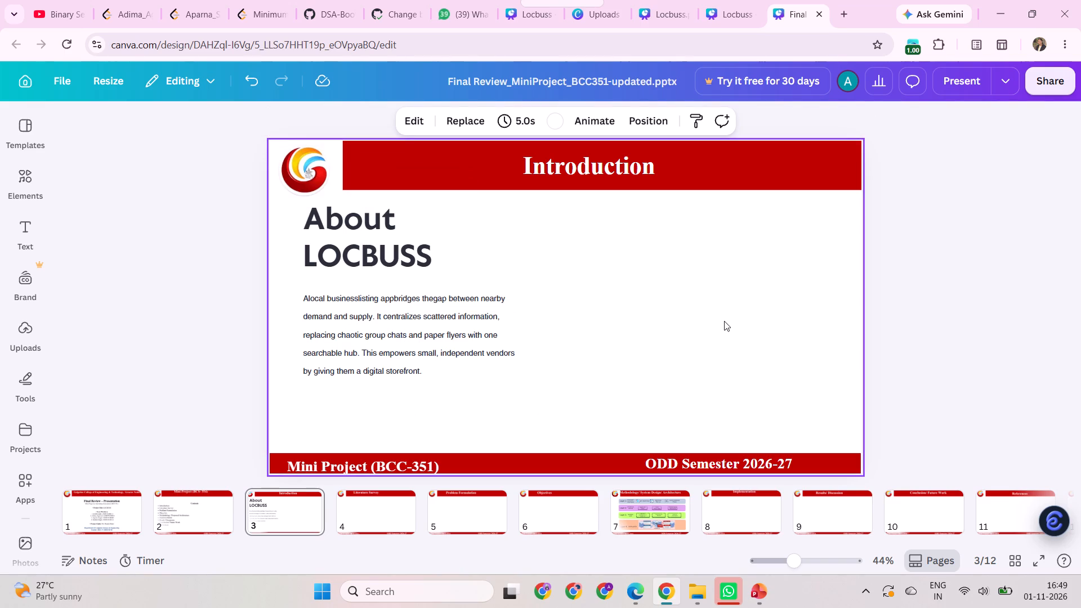
Copy the small business shop illustration from the About LOCBUSS slide onto the Introduction slide of the final review presentation.
{"action": "left_click", "coordinate": [649, 20]}
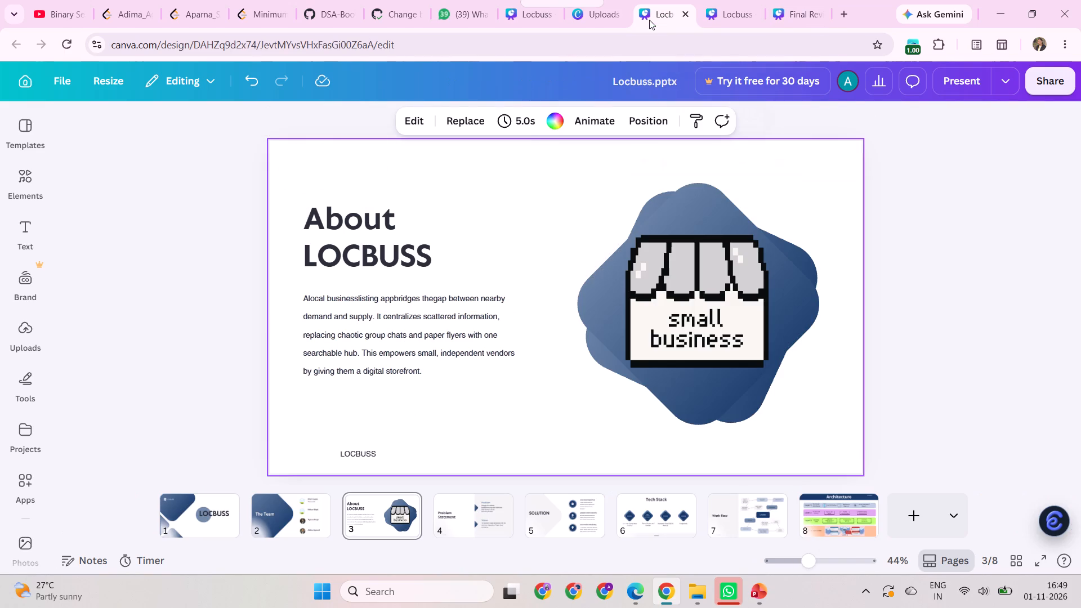
{"action": "left_click", "coordinate": [658, 251]}
{"action": "key", "text": "ctrl+c"}
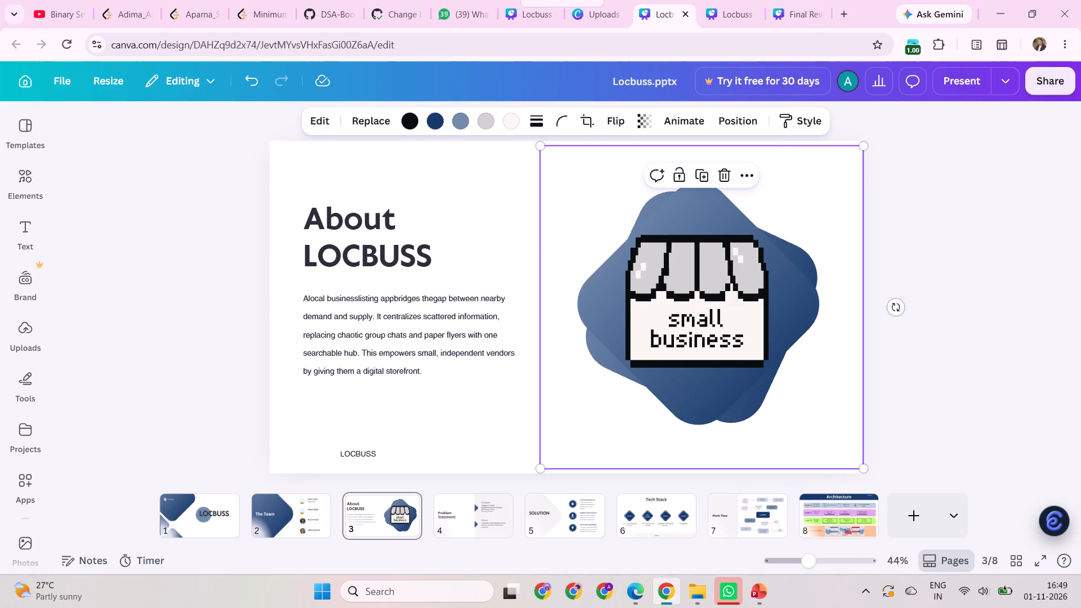
{"action": "left_click", "coordinate": [792, 19]}
{"action": "key", "text": "ctrl+v"}
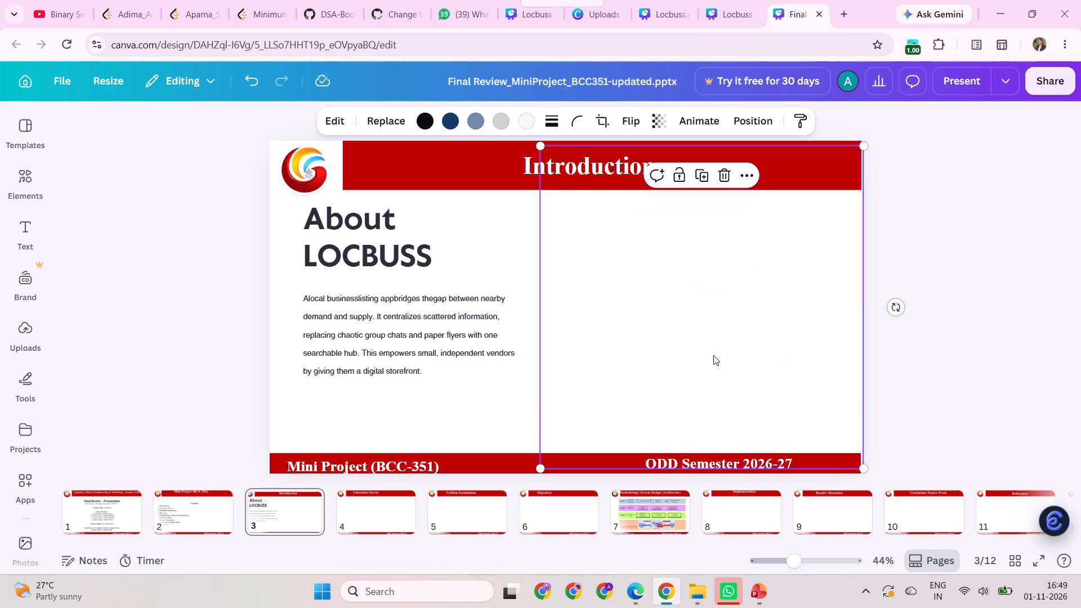
{"action": "left_click", "coordinate": [929, 424]}
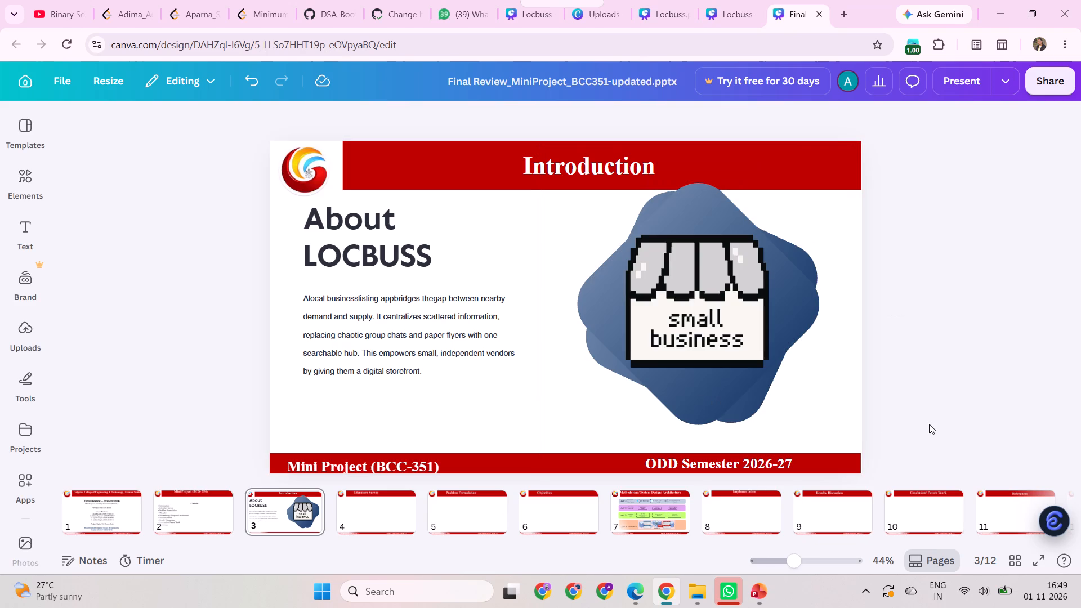
Move the shop illustration slightly down and to the right on the Introduction slide so it clears the red title banner.
{"action": "left_click", "coordinate": [785, 353]}
{"action": "left_click_drag", "start_coordinate": [785, 353], "coordinate": [792, 361]}
{"action": "left_click", "coordinate": [947, 374]}
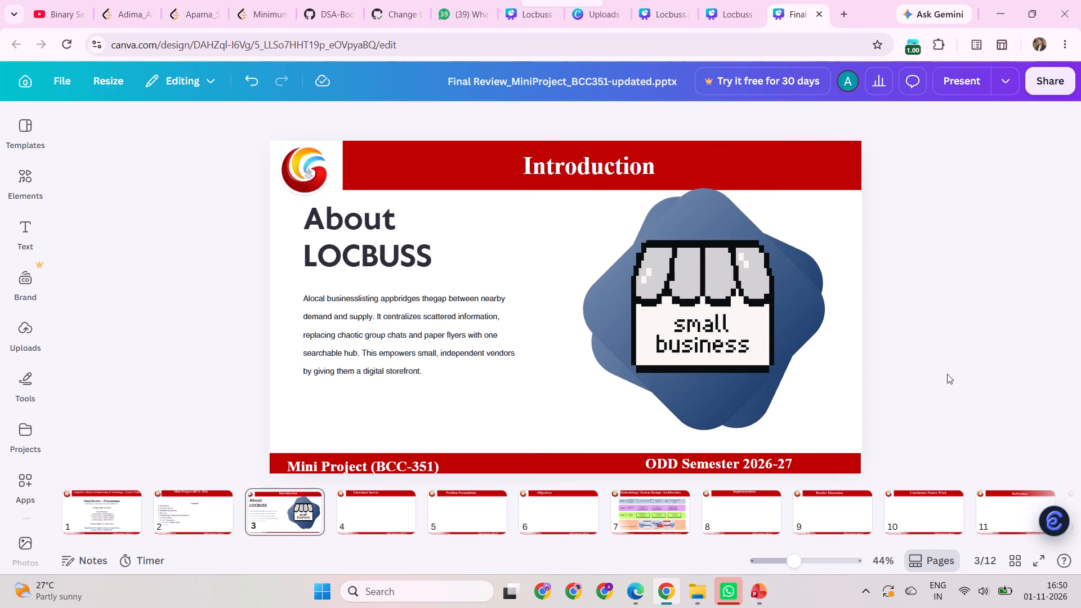
{"action": "left_click_drag", "start_coordinate": [820, 311], "coordinate": [827, 321]}
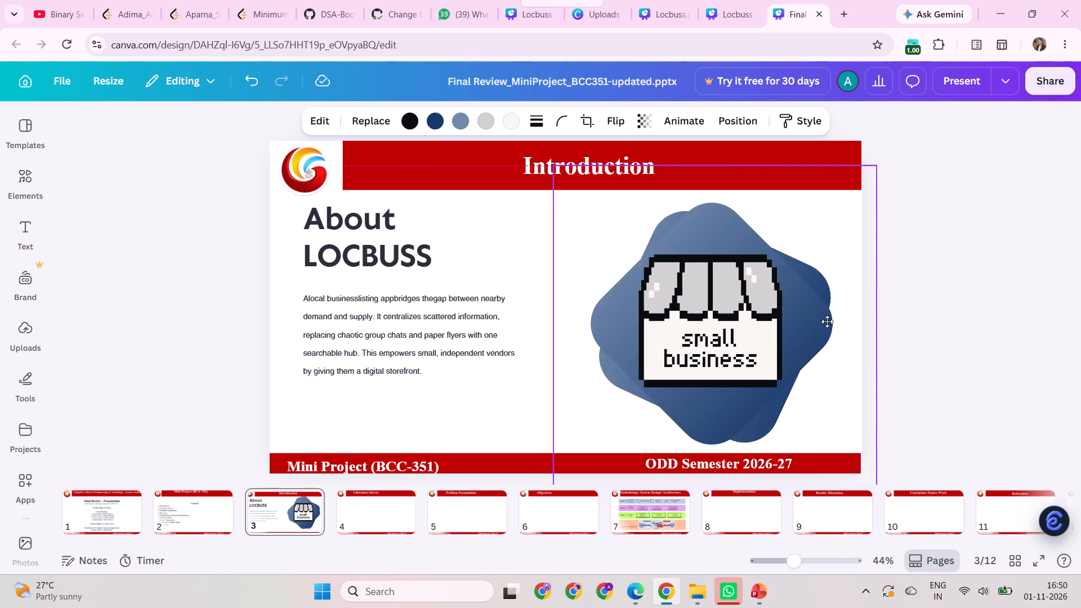
{"action": "left_click_drag", "start_coordinate": [827, 321], "coordinate": [827, 319]}
{"action": "left_click", "coordinate": [919, 336]}
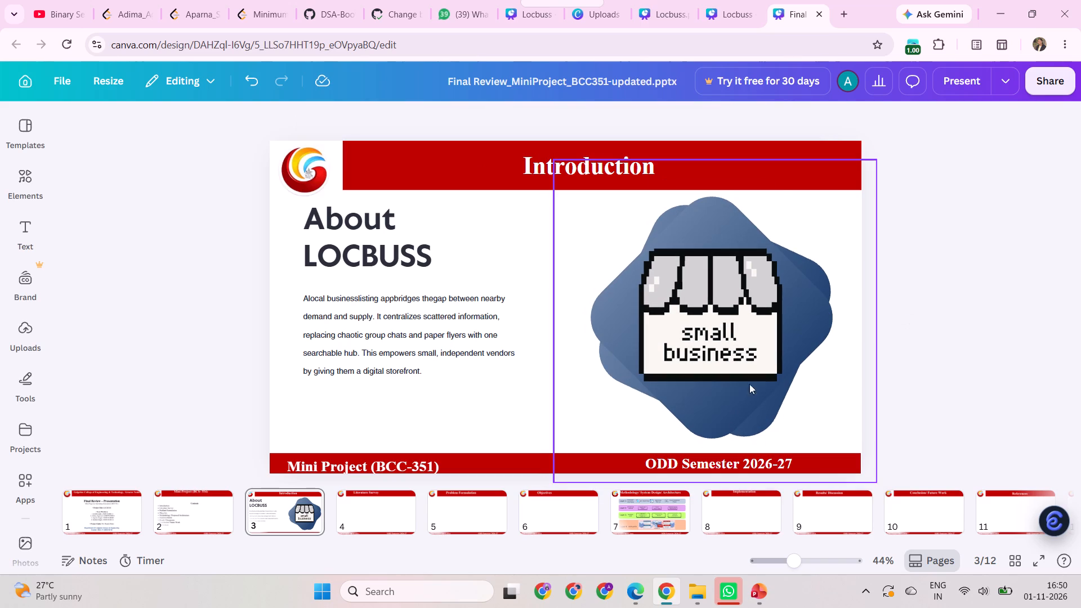
Switch to Locbuss.pptx and copy the Problem and Vision text blocks from its Problem Statement slide.
{"action": "left_click", "coordinate": [375, 525]}
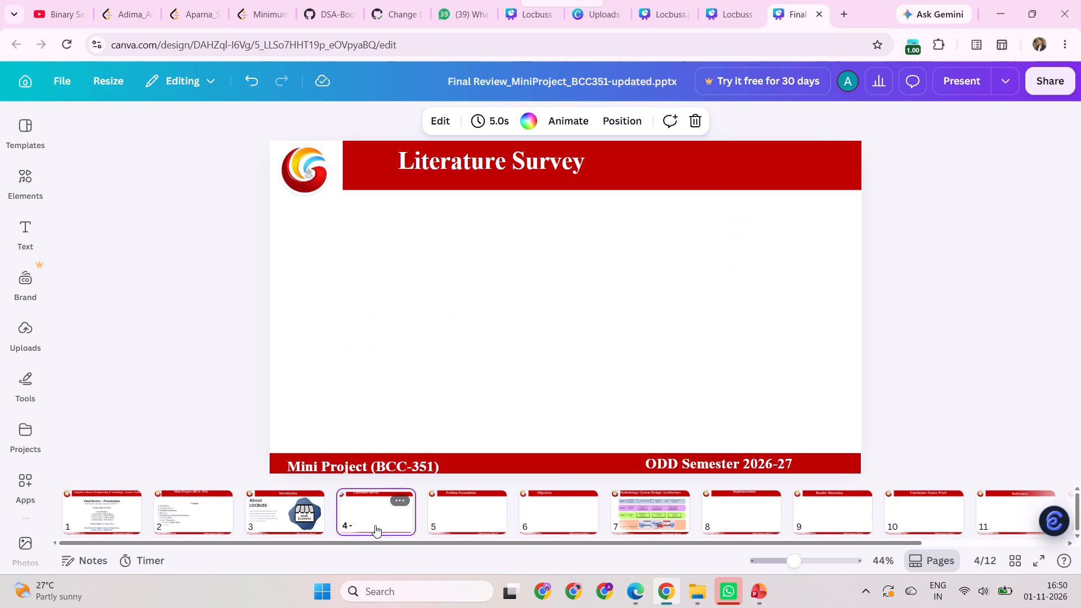
{"action": "scroll", "coordinate": [384, 512], "scroll_direction": "down", "scroll_amount": 2}
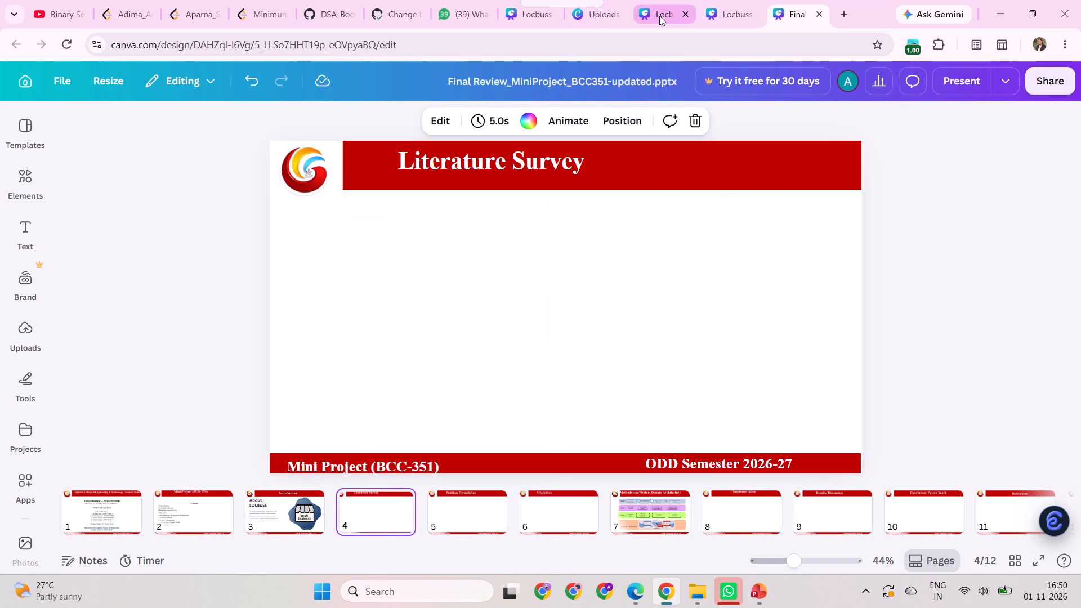
{"action": "left_click", "coordinate": [659, 16]}
{"action": "left_click", "coordinate": [462, 516]}
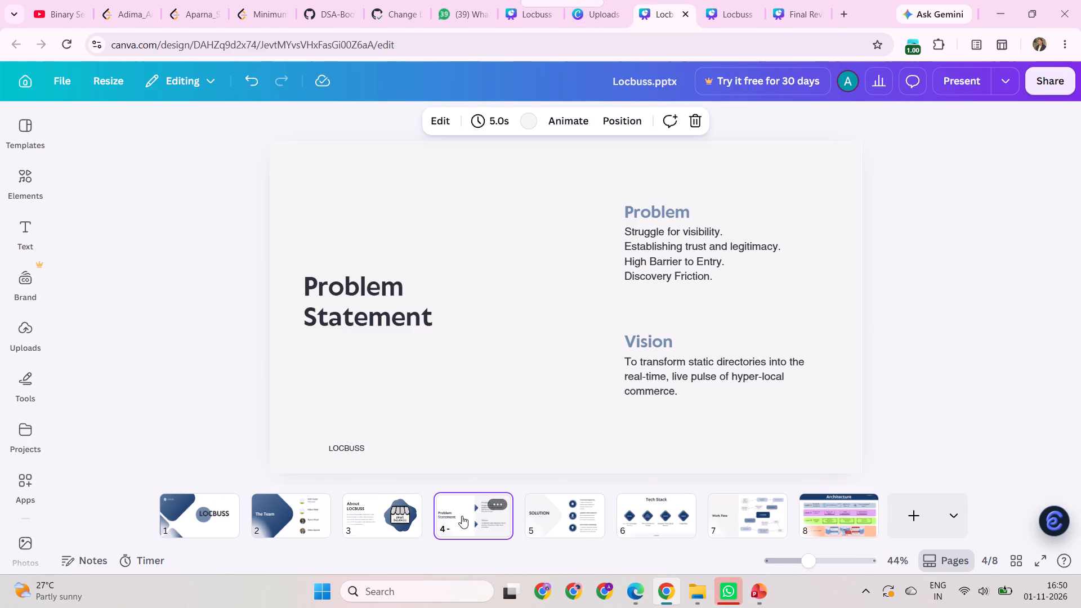
{"action": "left_click", "coordinate": [362, 523]}
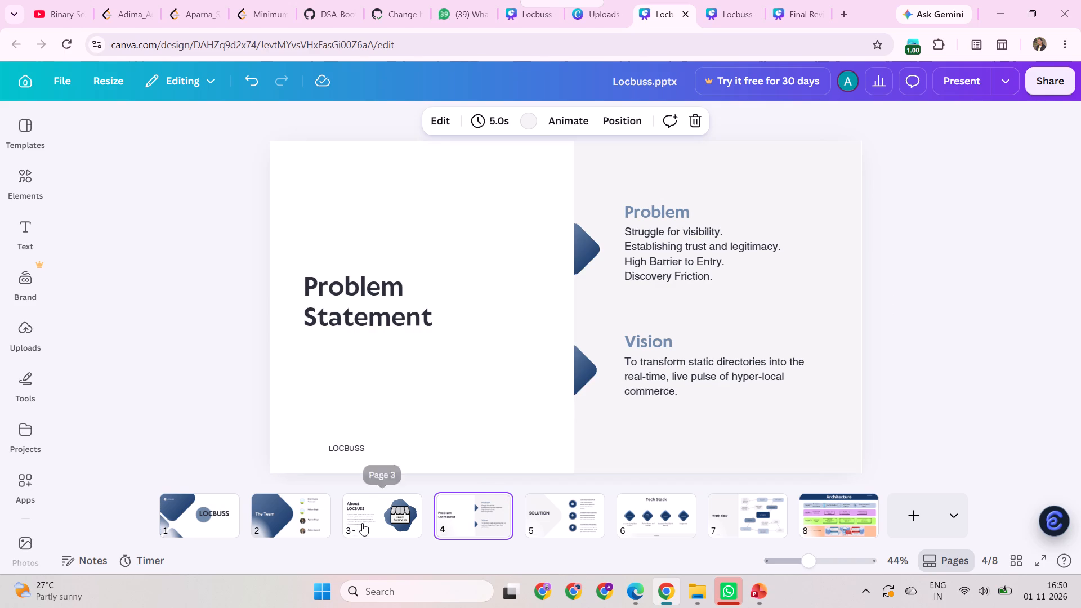
{"action": "left_click", "coordinate": [449, 523]}
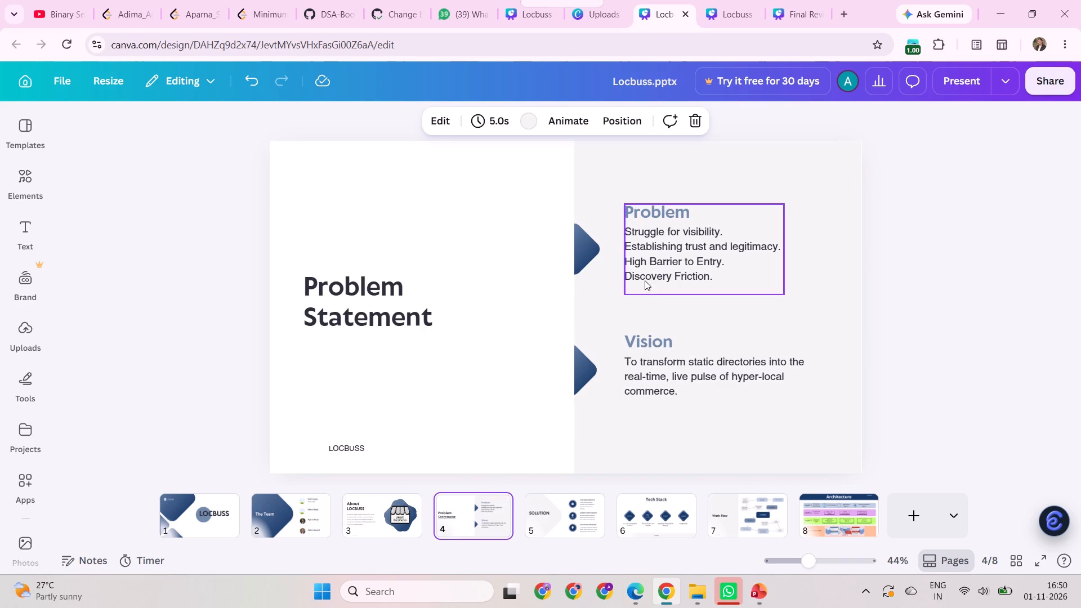
{"action": "left_click", "coordinate": [577, 181]}
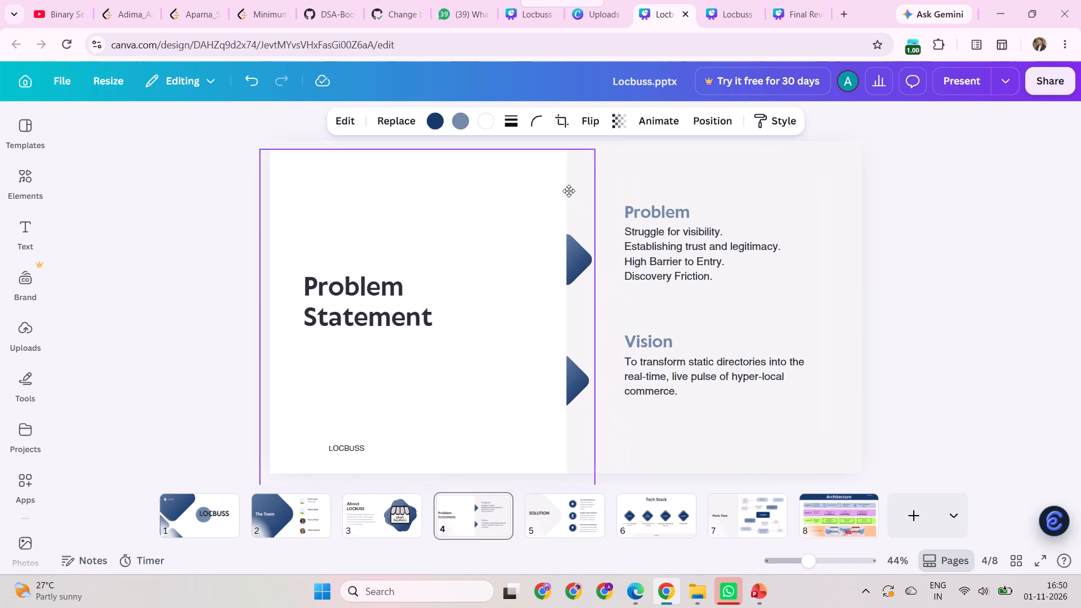
{"action": "left_click", "coordinate": [885, 248]}
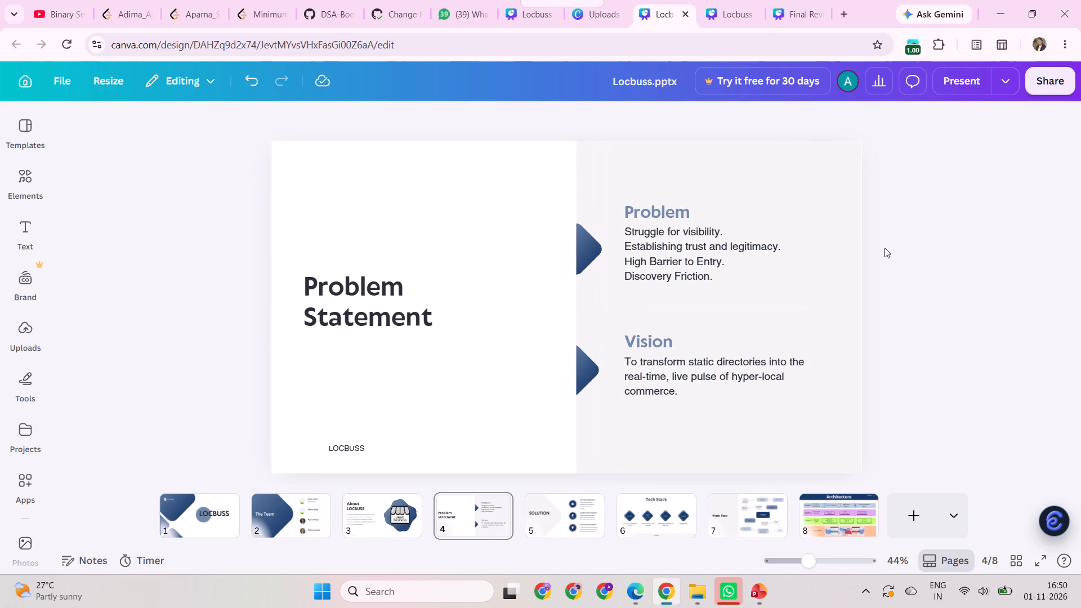
{"action": "left_click_drag", "start_coordinate": [617, 182], "coordinate": [821, 463]}
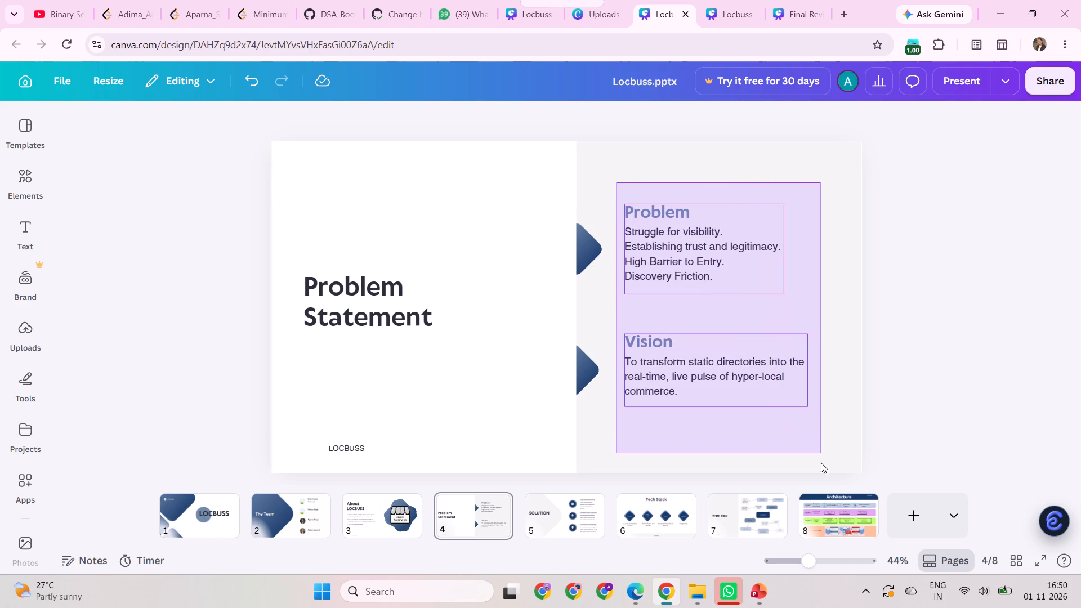
{"action": "left_click_drag", "start_coordinate": [821, 463], "coordinate": [821, 469]}
{"action": "key", "text": "ctrl+c"}
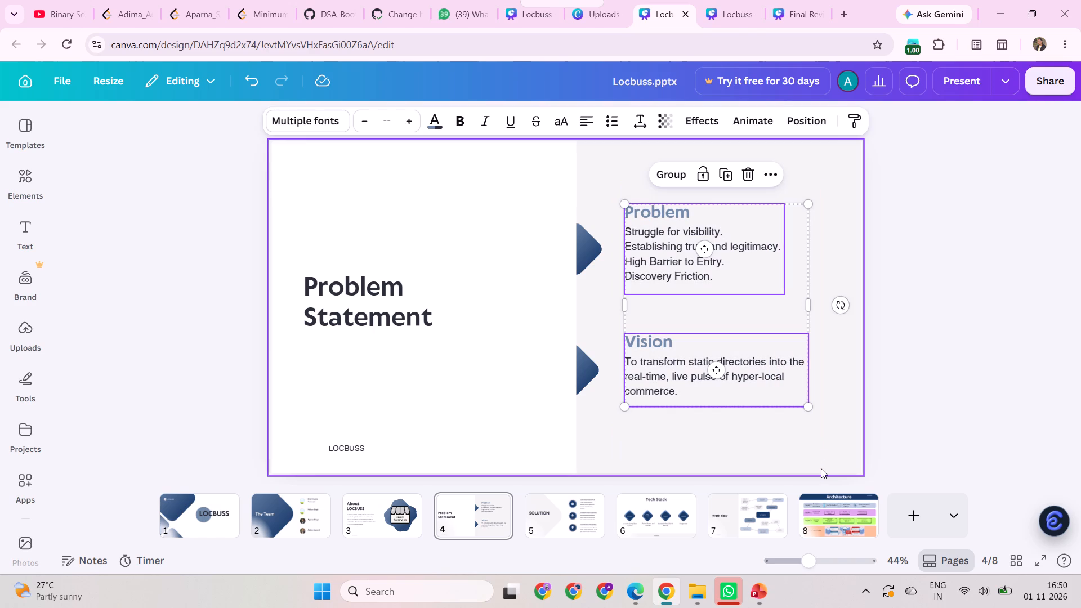
Replace the shop illustration on the final review presentation's Introduction slide with the copied Problem and Vision text blocks.
{"action": "left_click", "coordinate": [793, 16]}
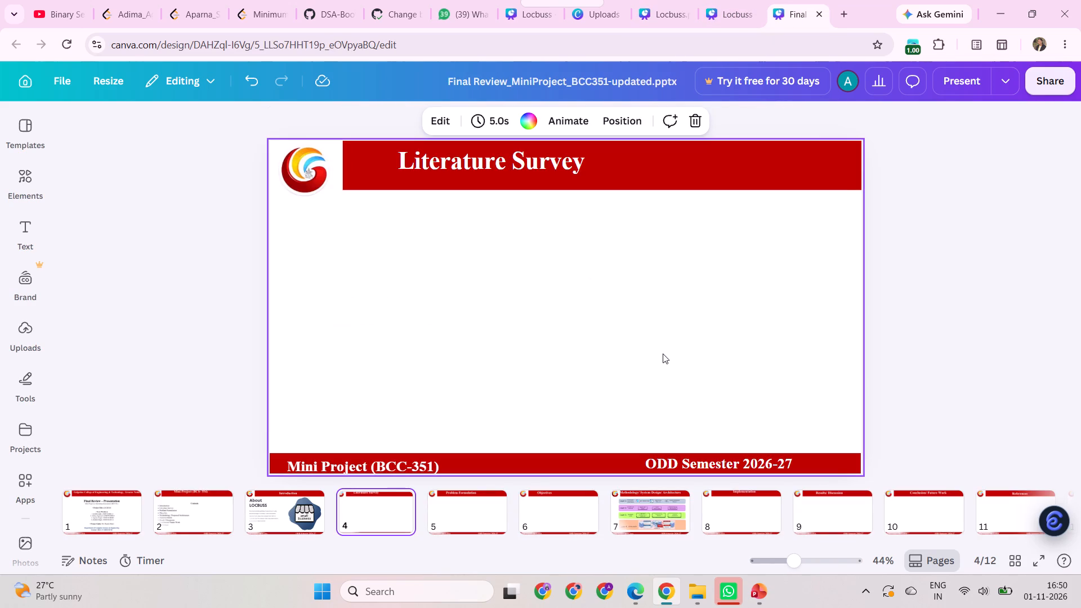
{"action": "left_click", "coordinate": [293, 516]}
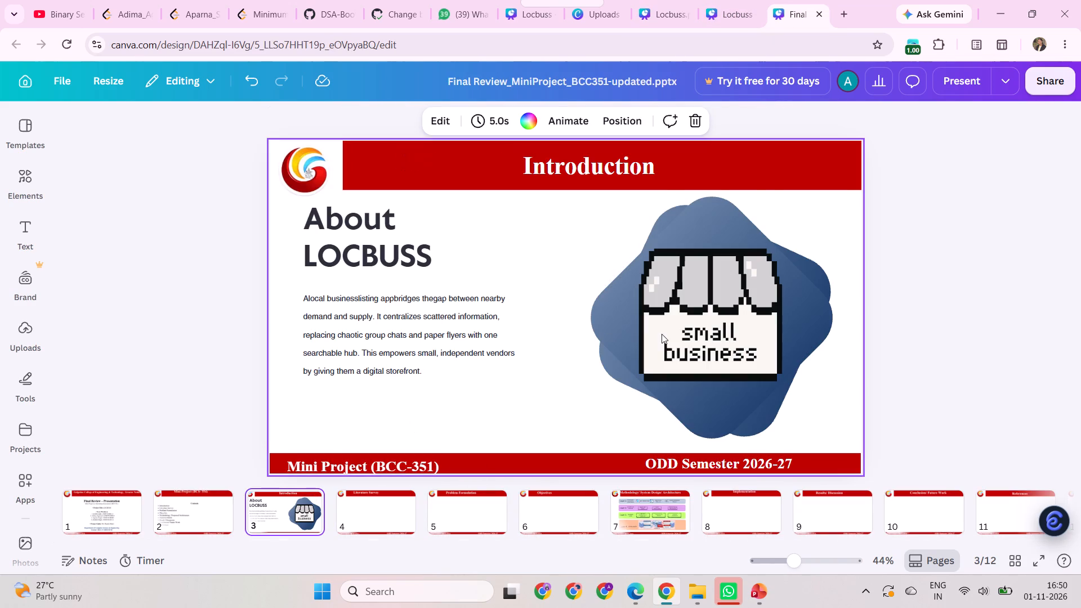
{"action": "left_click", "coordinate": [666, 336]}
{"action": "key", "text": "Delete"}
{"action": "key", "text": "ctrl+v"}
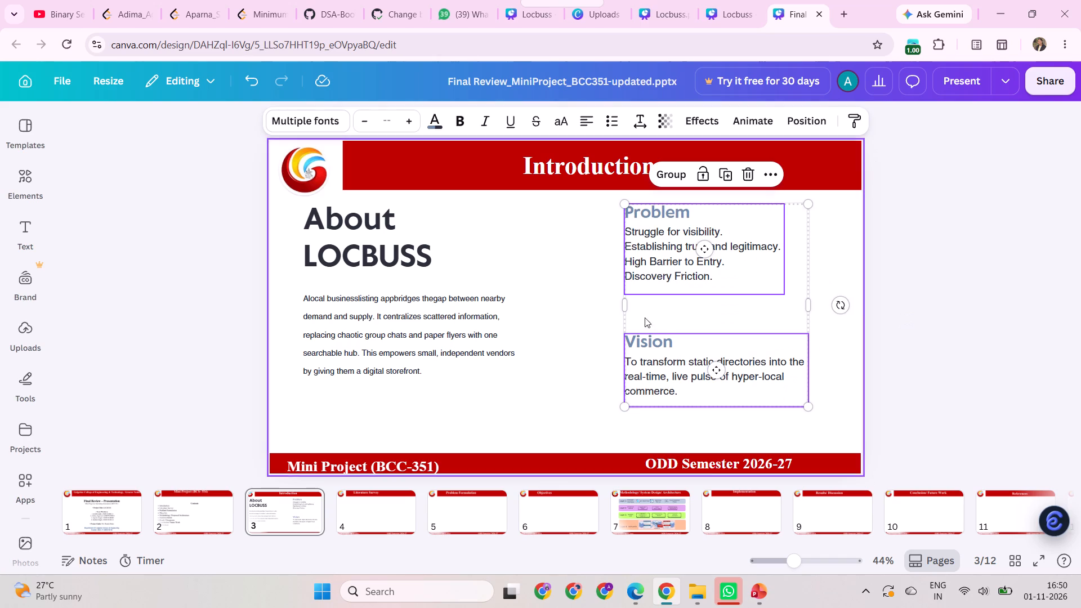
{"action": "left_click", "coordinate": [923, 361]}
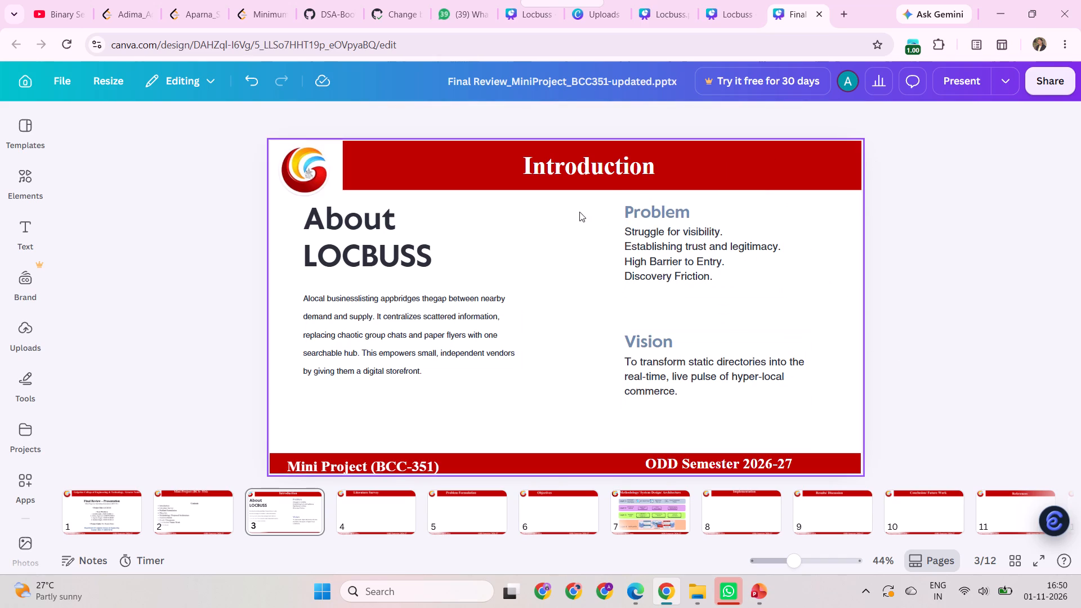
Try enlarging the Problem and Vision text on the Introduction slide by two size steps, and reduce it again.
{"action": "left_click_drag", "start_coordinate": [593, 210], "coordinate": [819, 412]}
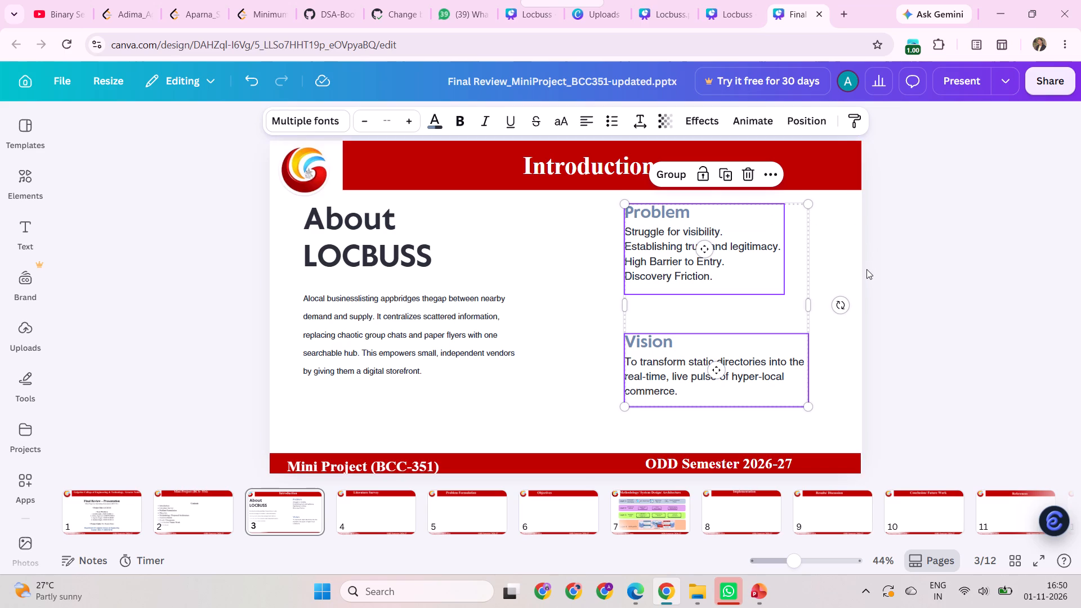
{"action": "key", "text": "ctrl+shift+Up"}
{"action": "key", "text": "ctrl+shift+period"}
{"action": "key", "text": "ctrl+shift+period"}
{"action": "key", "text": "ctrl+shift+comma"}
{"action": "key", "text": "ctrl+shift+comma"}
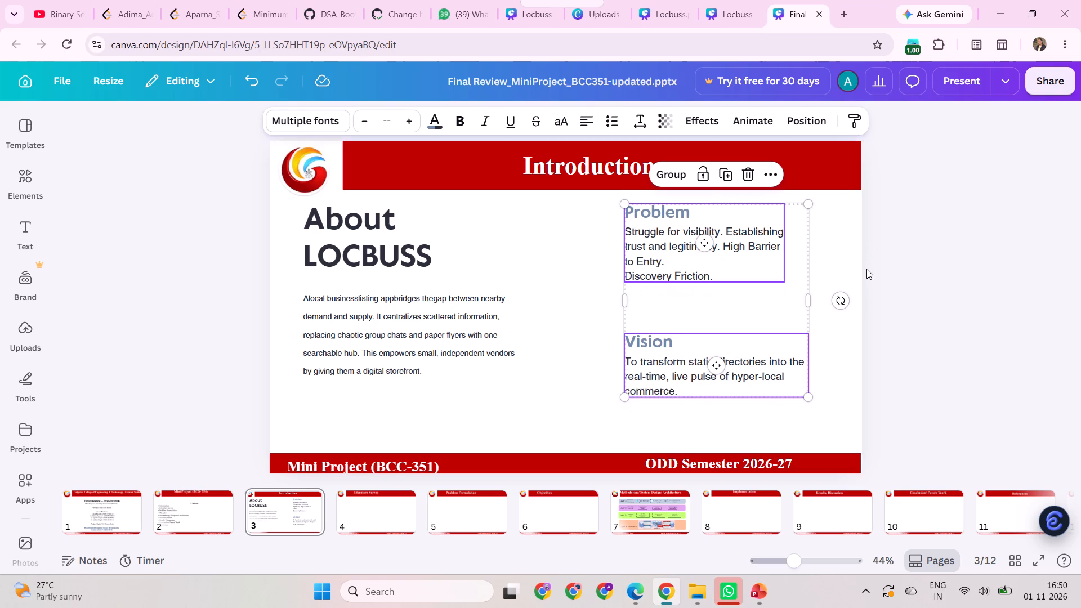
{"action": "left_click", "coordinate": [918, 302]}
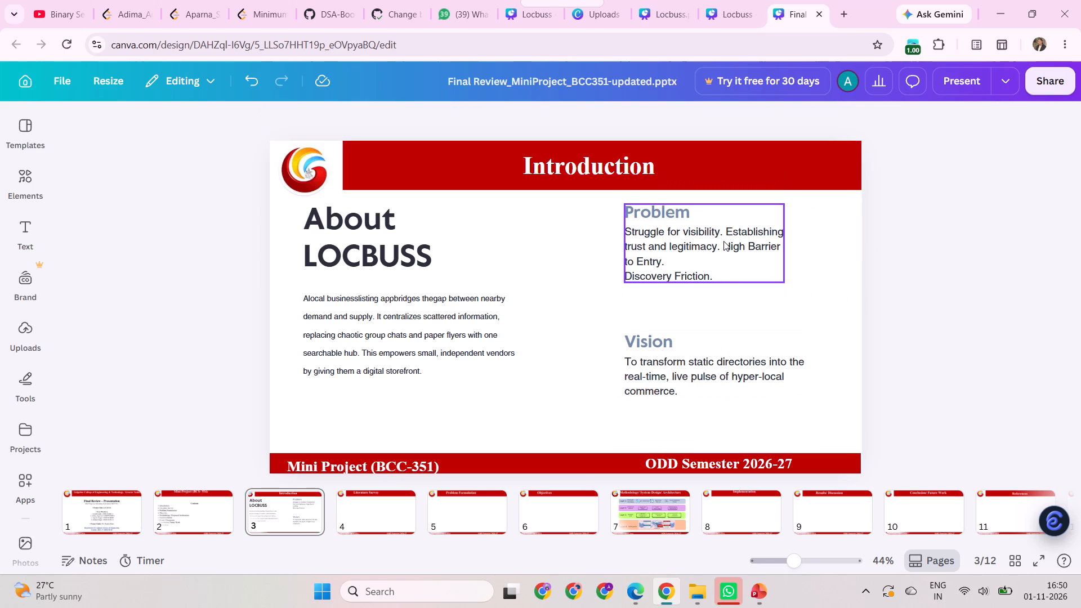
Insert a line break after "Struggle for visibility." in the Problem text block on the Introduction slide.
{"action": "right_click", "coordinate": [726, 233]}
{"action": "right_click", "coordinate": [726, 233]}
{"action": "left_click", "coordinate": [714, 225]}
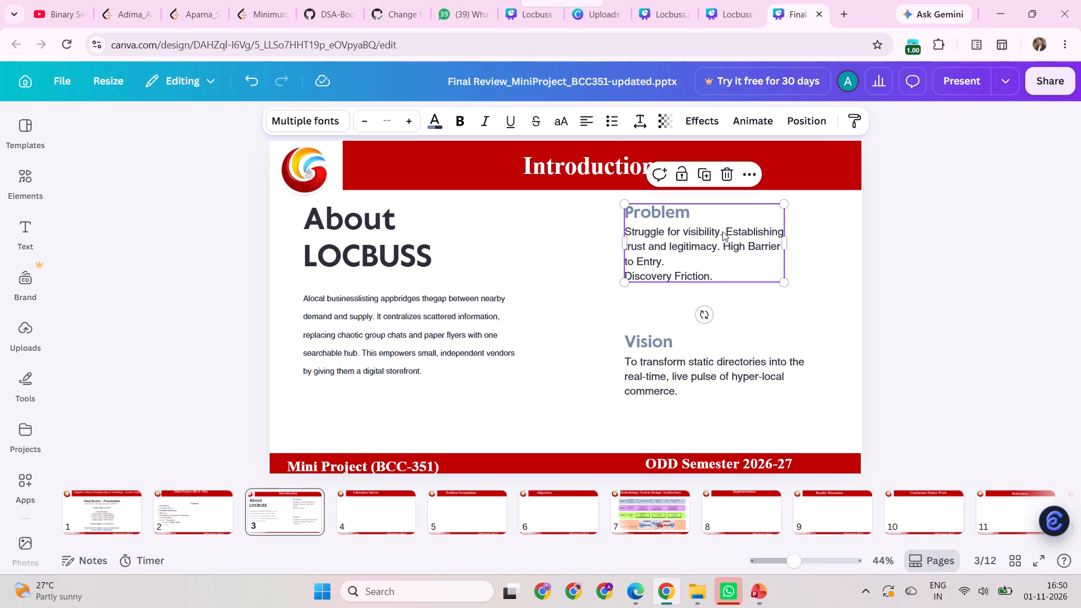
{"action": "double_click", "coordinate": [722, 231]}
{"action": "left_click", "coordinate": [722, 231]}
{"action": "left_click", "coordinate": [727, 232]}
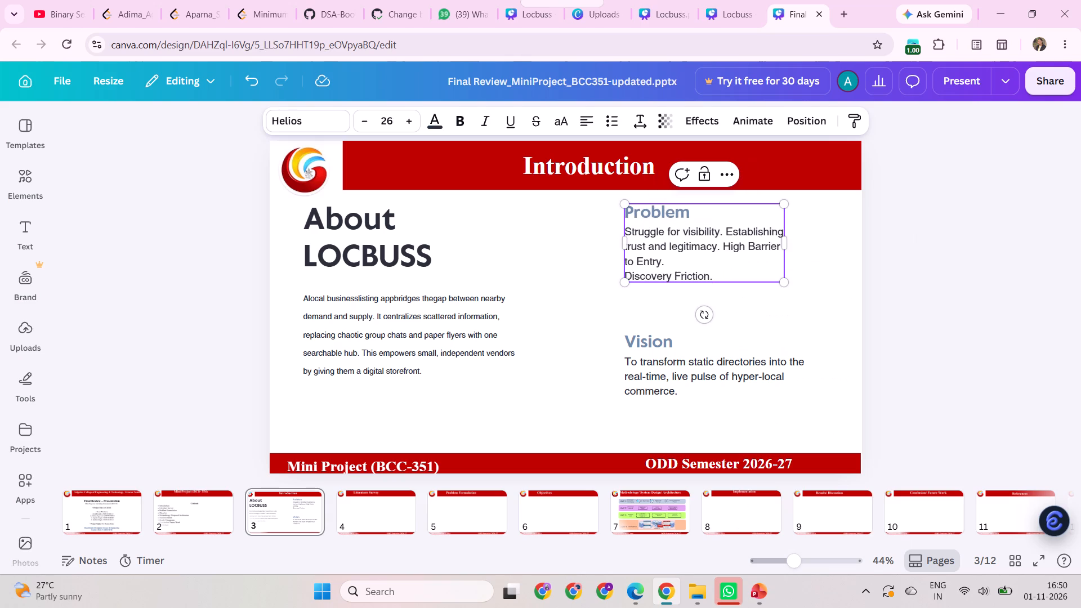
{"action": "key", "text": "Return"}
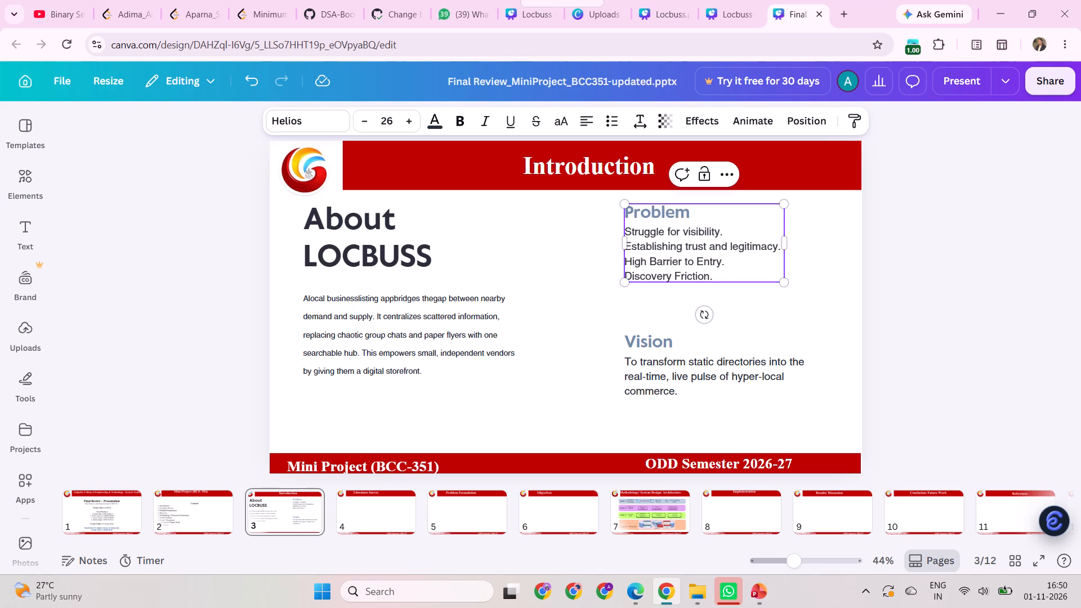
{"action": "left_click", "coordinate": [957, 299]}
{"action": "left_click", "coordinate": [1002, 394]}
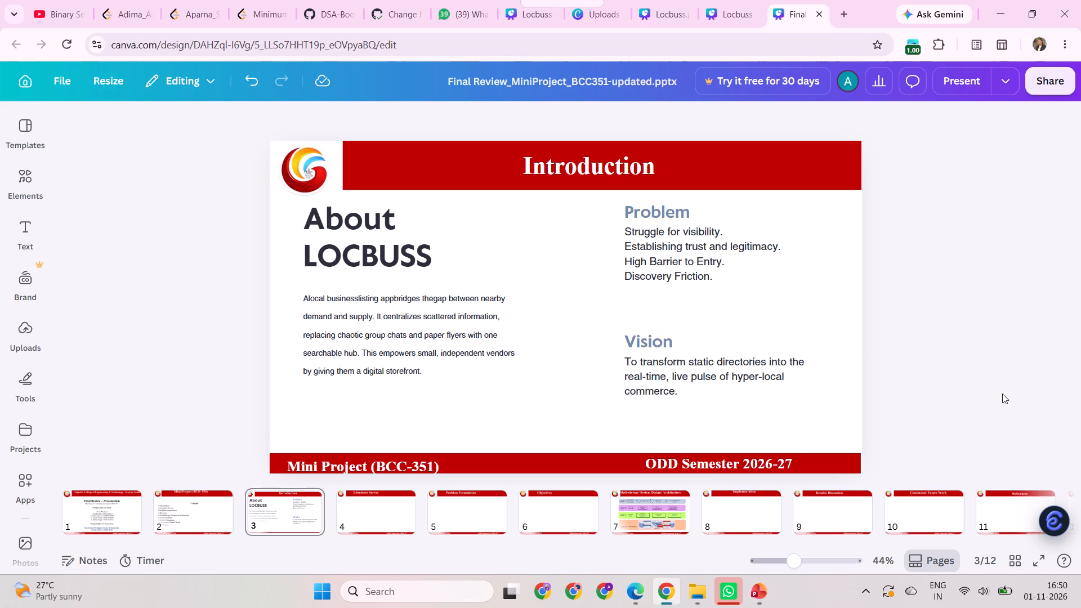
Close the browser tab containing the separate Locbuss design with the web development workshop file.
{"action": "left_click", "coordinate": [729, 8]}
{"action": "scroll", "coordinate": [628, 20], "scroll_direction": "left", "scroll_amount": 1}
{"action": "right_click", "coordinate": [628, 20]}
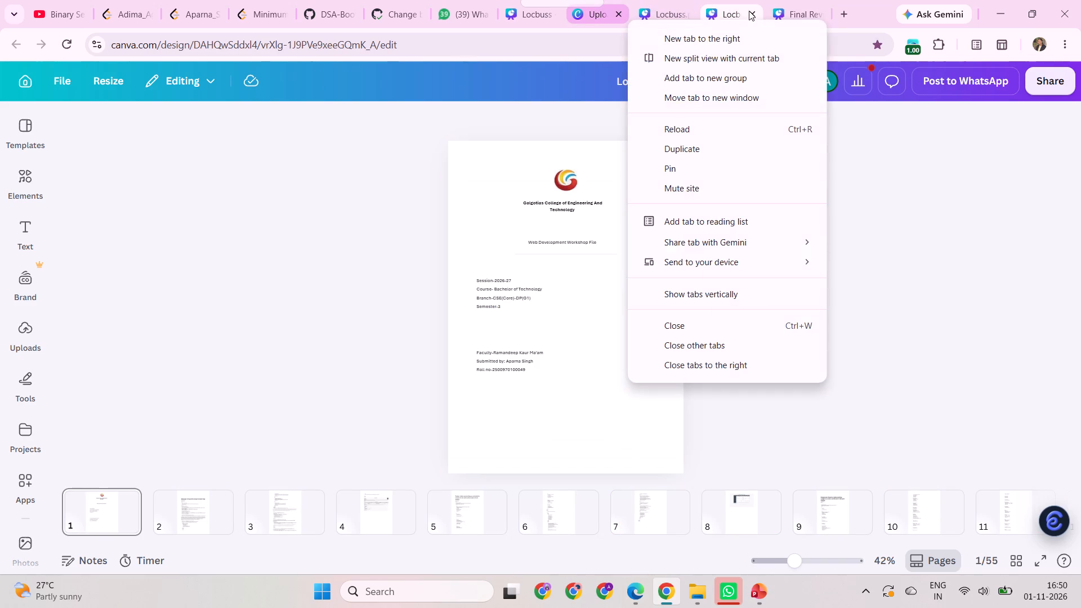
{"action": "right_click", "coordinate": [749, 14]}
{"action": "left_click", "coordinate": [747, 16]}
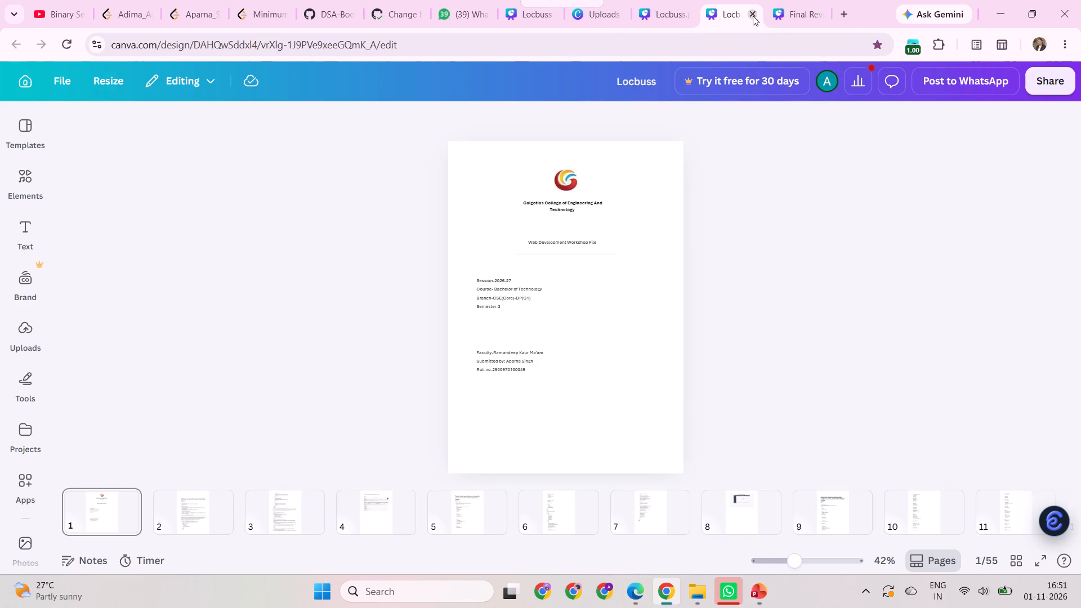
{"action": "left_click", "coordinate": [753, 16]}
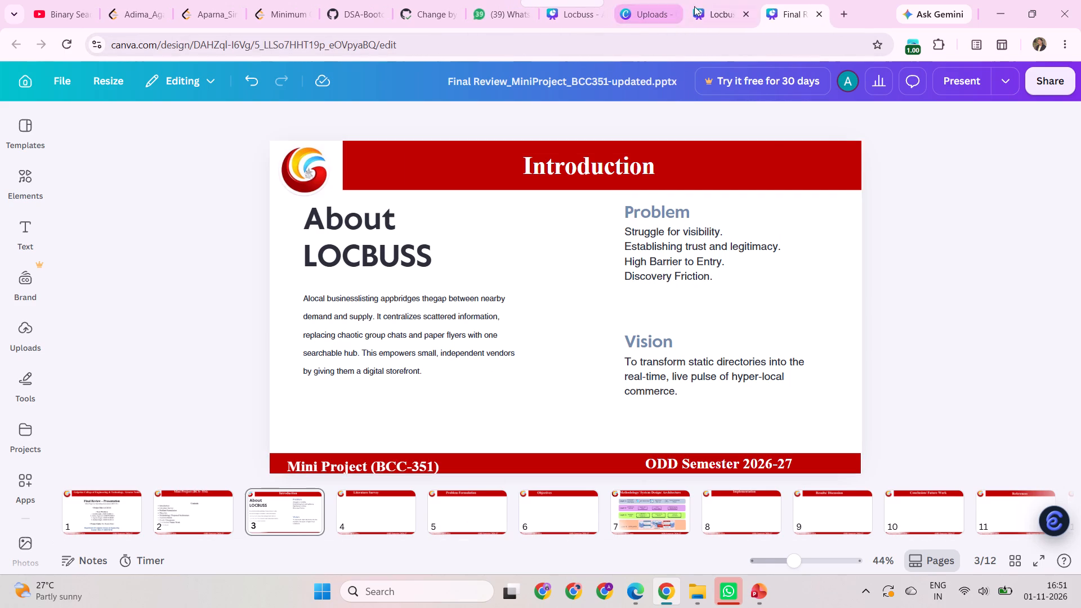
Copy the three icons and their text blocks from the Solution slide of Locbuss.pptx onto the final review's Problem Formulation slide.
{"action": "left_click", "coordinate": [712, 14]}
{"action": "left_click", "coordinate": [579, 521]}
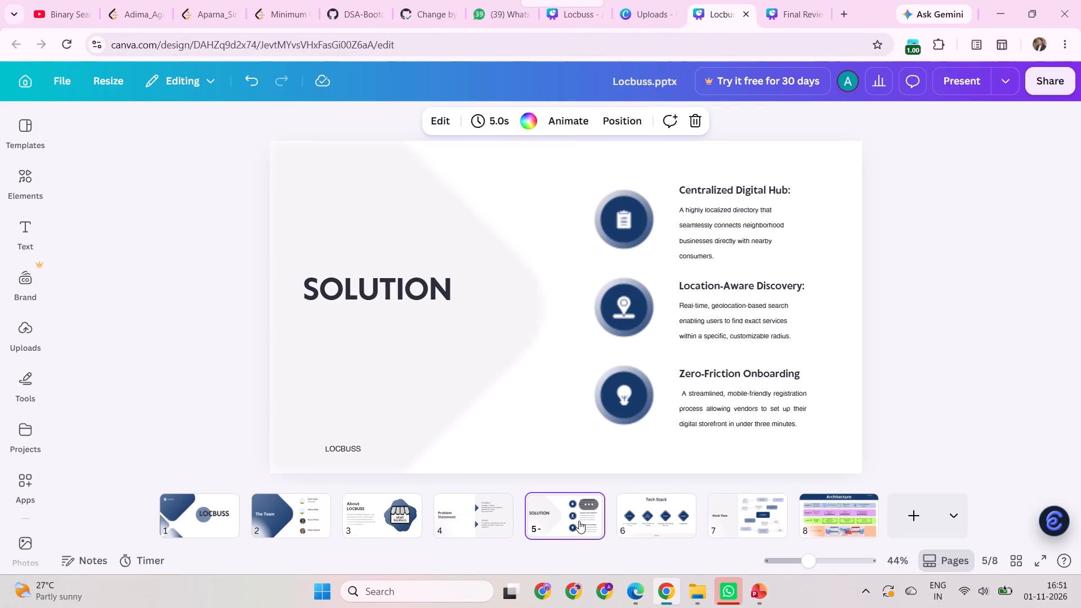
{"action": "right_click", "coordinate": [792, 19]}
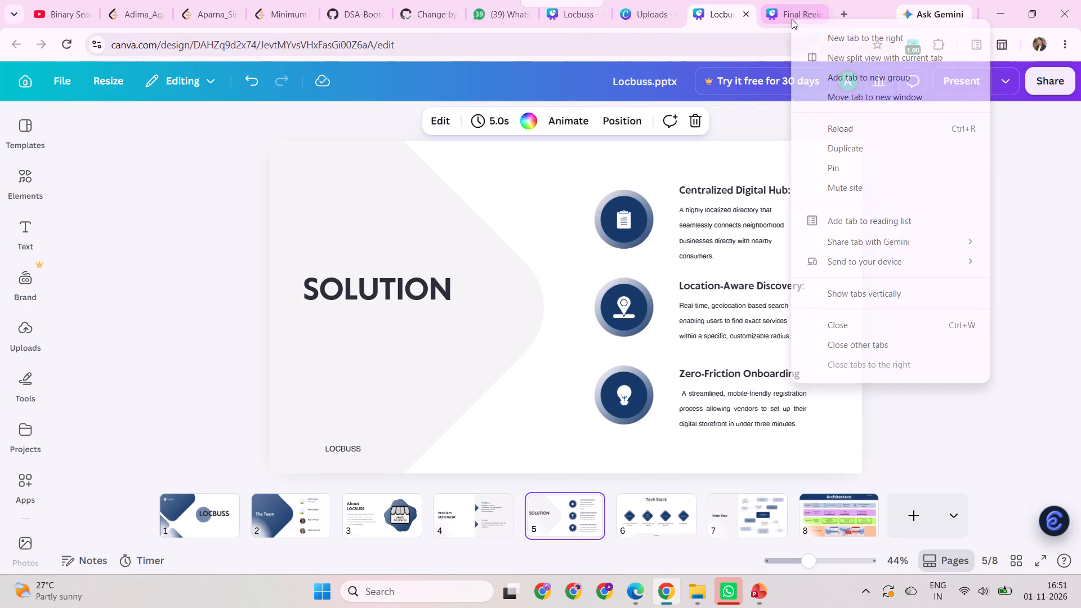
{"action": "left_click", "coordinate": [771, 5]}
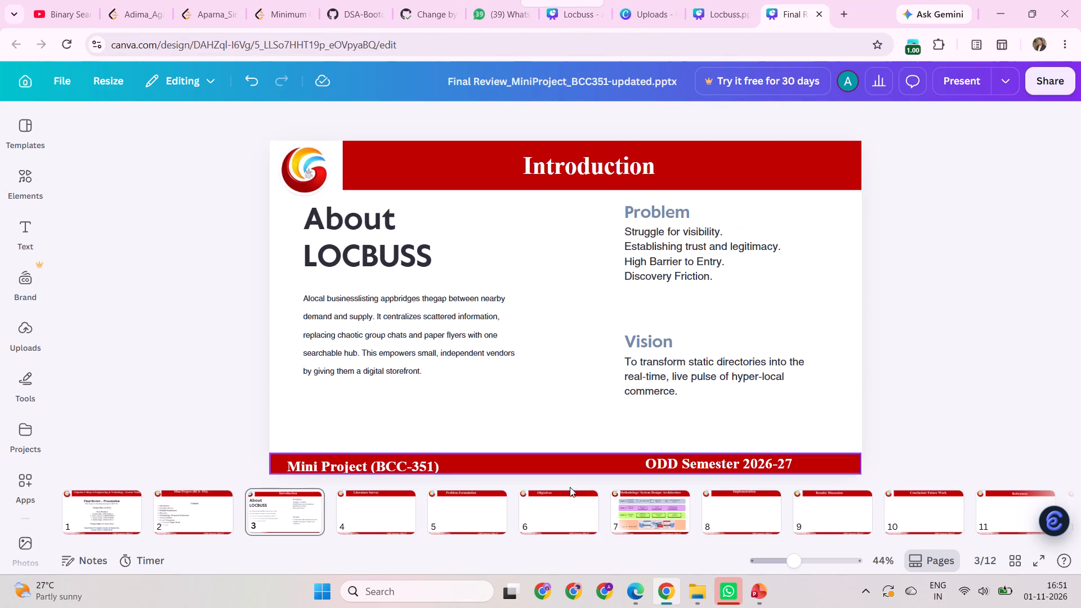
{"action": "left_click", "coordinate": [402, 502]}
{"action": "left_click", "coordinate": [471, 516]}
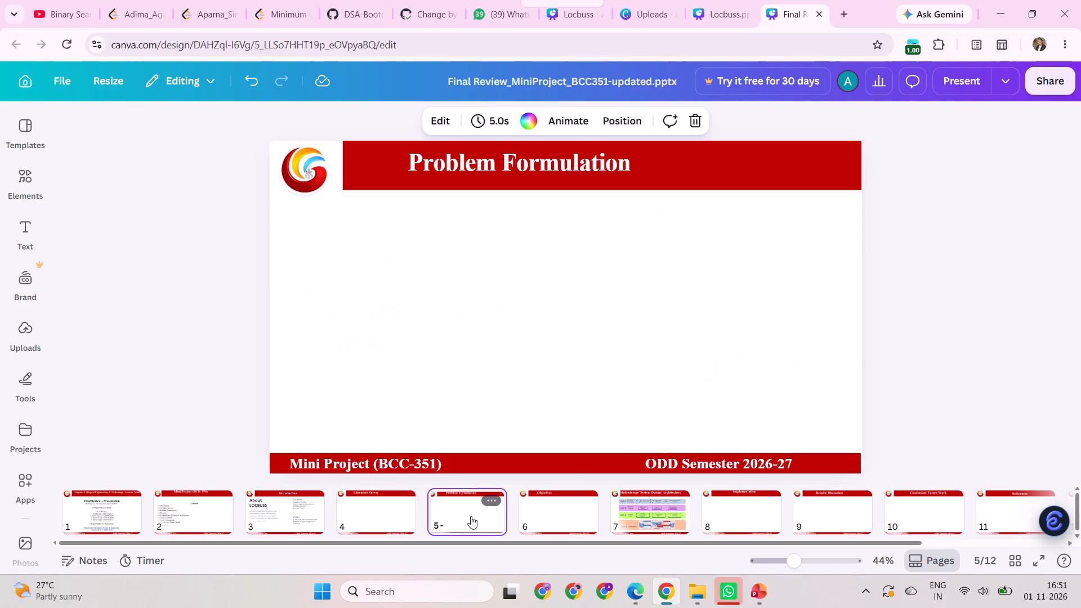
{"action": "left_click", "coordinate": [539, 522]}
{"action": "left_click", "coordinate": [483, 517]}
{"action": "left_click", "coordinate": [732, 16]}
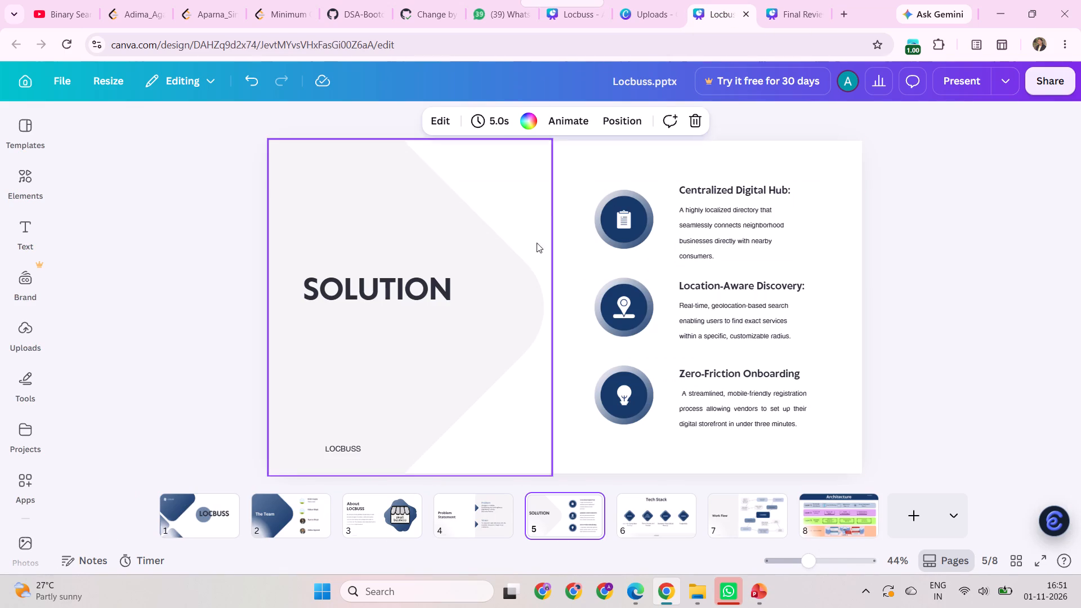
{"action": "left_click_drag", "start_coordinate": [588, 174], "coordinate": [658, 281]}
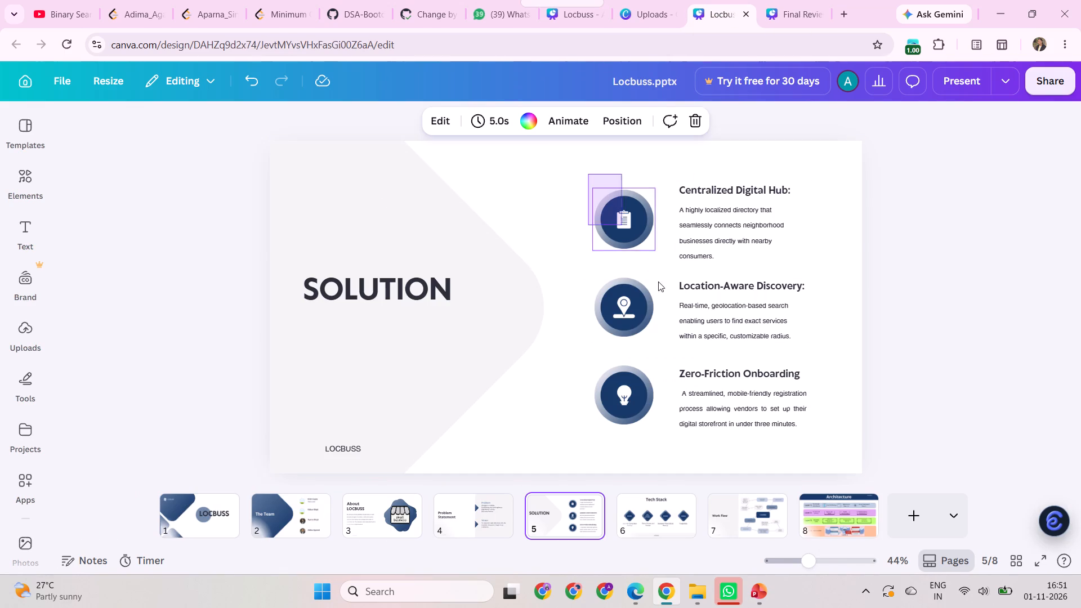
{"action": "left_click_drag", "start_coordinate": [658, 281], "coordinate": [789, 439]}
{"action": "key", "text": "ctrl+c"}
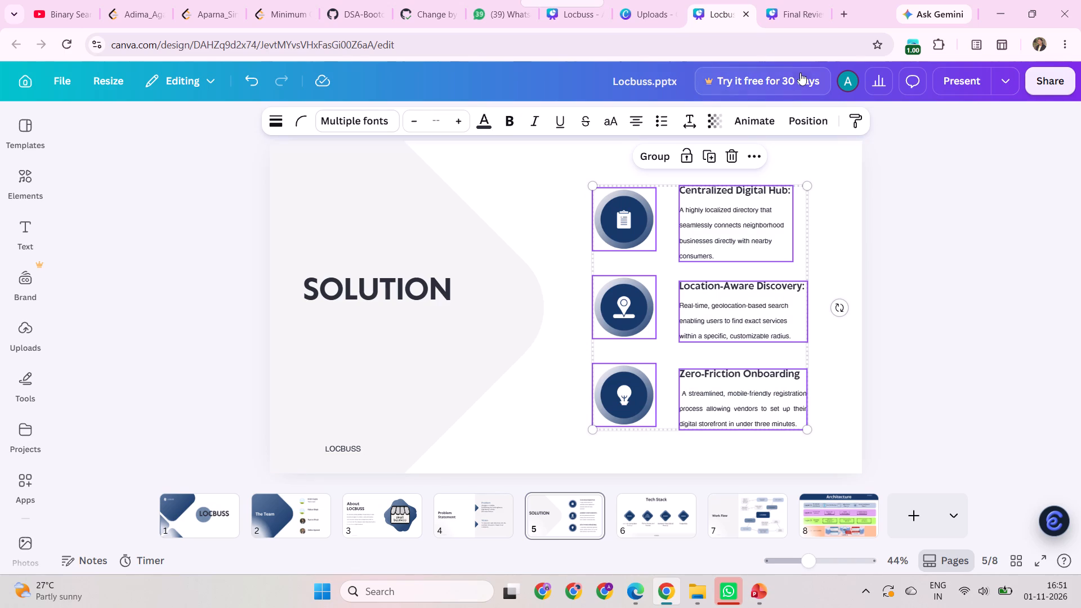
{"action": "left_click", "coordinate": [787, 9]}
{"action": "key", "text": "ctrl+v"}
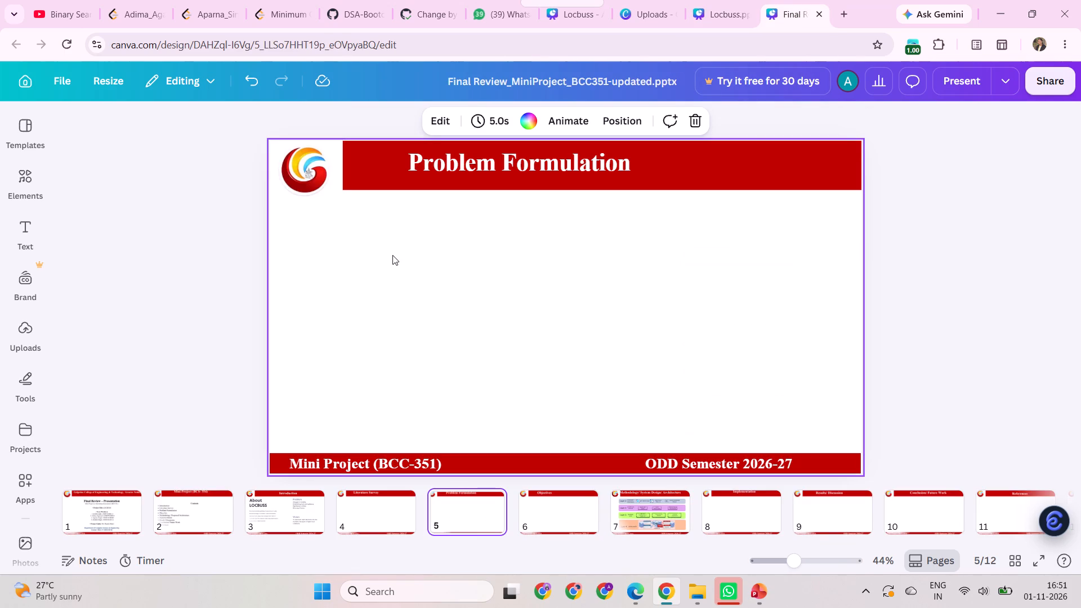
Move the three icons and their text blocks down on the Problem Formulation slide so they clear the red title banner.
{"action": "left_click", "coordinate": [886, 271]}
{"action": "left_click", "coordinate": [720, 258]}
{"action": "left_click_drag", "start_coordinate": [577, 213], "coordinate": [760, 363]}
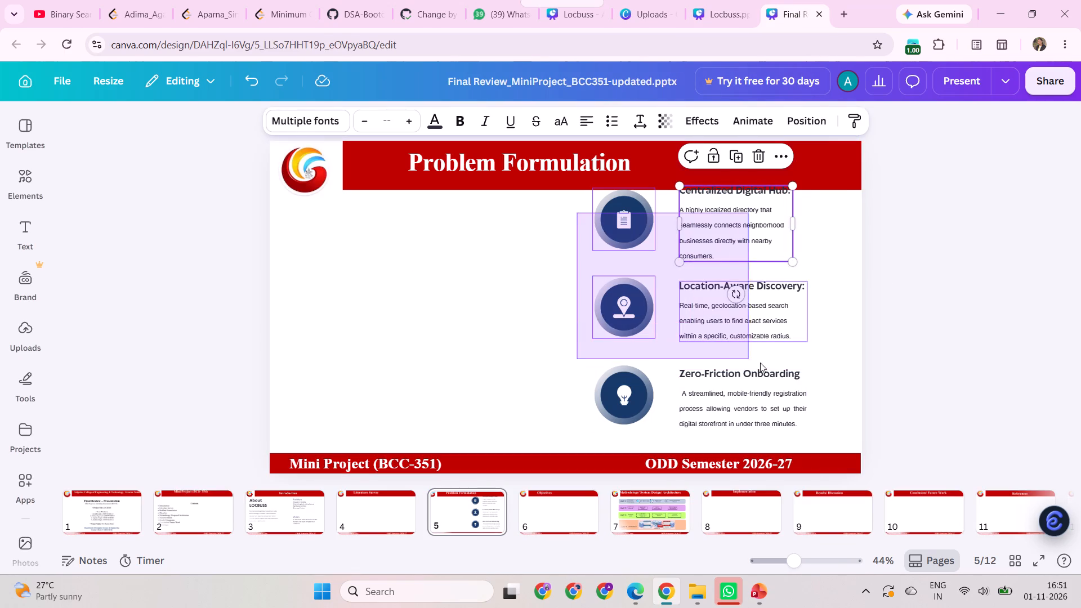
{"action": "left_click_drag", "start_coordinate": [760, 363], "coordinate": [787, 372]}
{"action": "key", "text": "Down"}
{"action": "key", "text": "Down"}
{"action": "key", "text": "Down"}
{"action": "key", "text": "Down"}
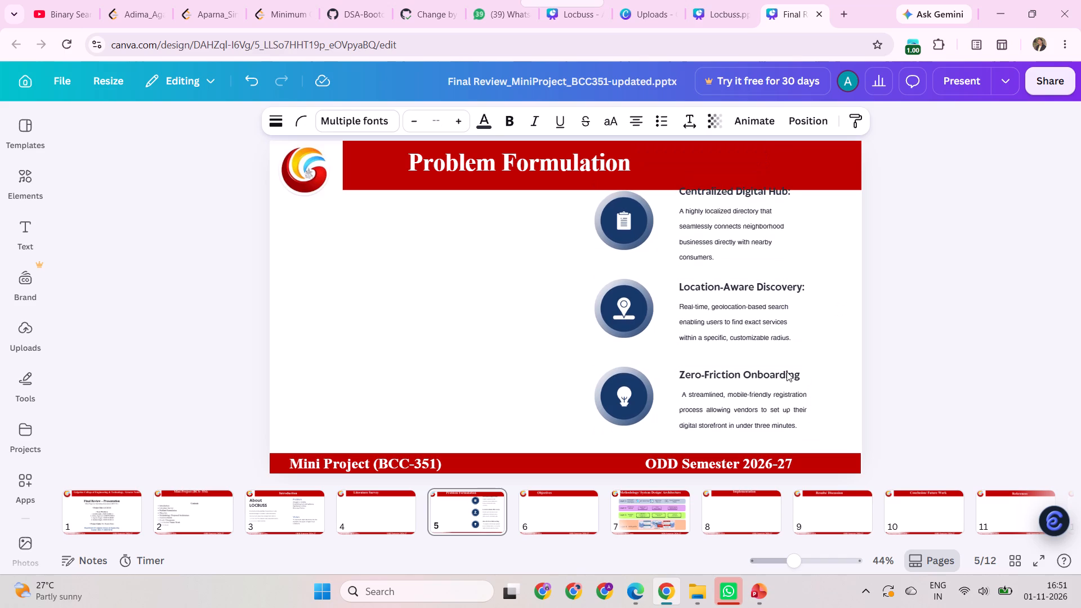
{"action": "key", "text": "Down"}
{"action": "key", "text": "Down"}
{"action": "key", "text": "Down"}
{"action": "key", "text": "Down"}
{"action": "key", "text": "Down"}
{"action": "key", "text": "Down"}
{"action": "key", "text": "Down"}
{"action": "key", "text": "Down"}
{"action": "key", "text": "Down"}
{"action": "key", "text": "Down"}
{"action": "key", "text": "Down"}
{"action": "key", "text": "Down"}
{"action": "key", "text": "Down"}
{"action": "key", "text": "Down"}
{"action": "key", "text": "Down"}
{"action": "key", "text": "Down"}
{"action": "key", "text": "Down"}
{"action": "key", "text": "Down"}
{"action": "key", "text": "Down"}
{"action": "key", "text": "Down"}
{"action": "key", "text": "Down"}
{"action": "key", "text": "Down"}
{"action": "key", "text": "Down"}
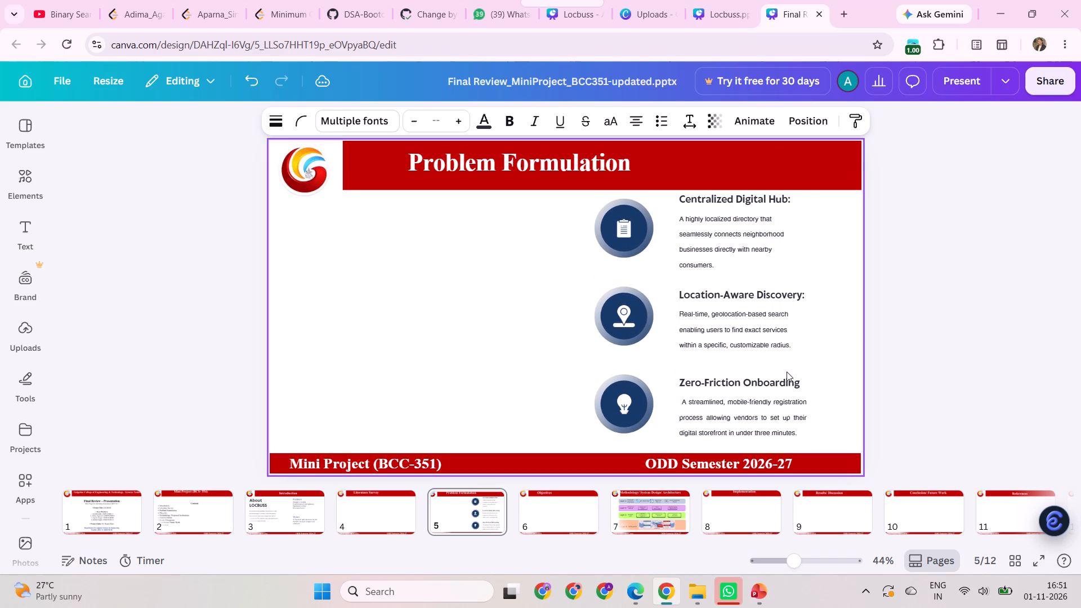
{"action": "left_click", "coordinate": [917, 393]}
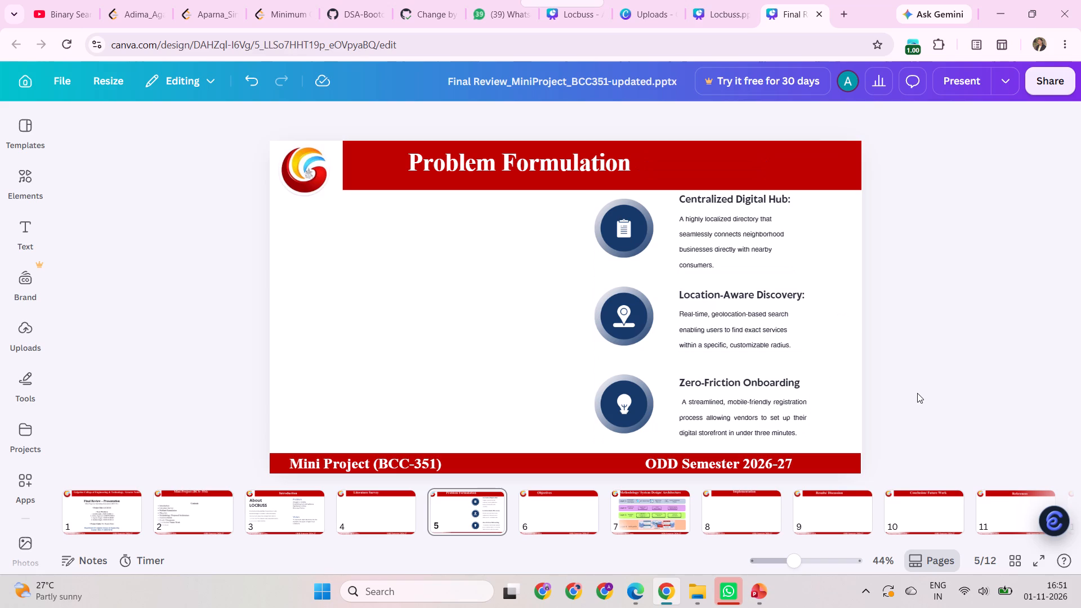
Review the Tech Stack, Solution and Problem Statement slides of Locbuss.pptx against the final review's Literature Survey and Problem Formulation slides.
{"action": "left_click", "coordinate": [706, 24]}
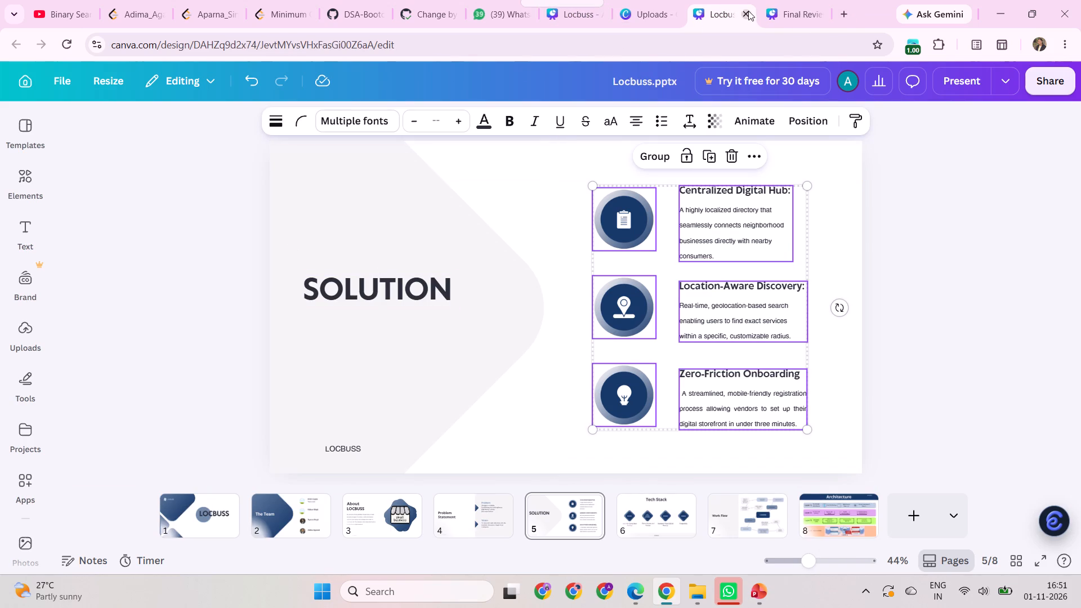
{"action": "left_click", "coordinate": [778, 16]}
{"action": "left_click", "coordinate": [696, 9]}
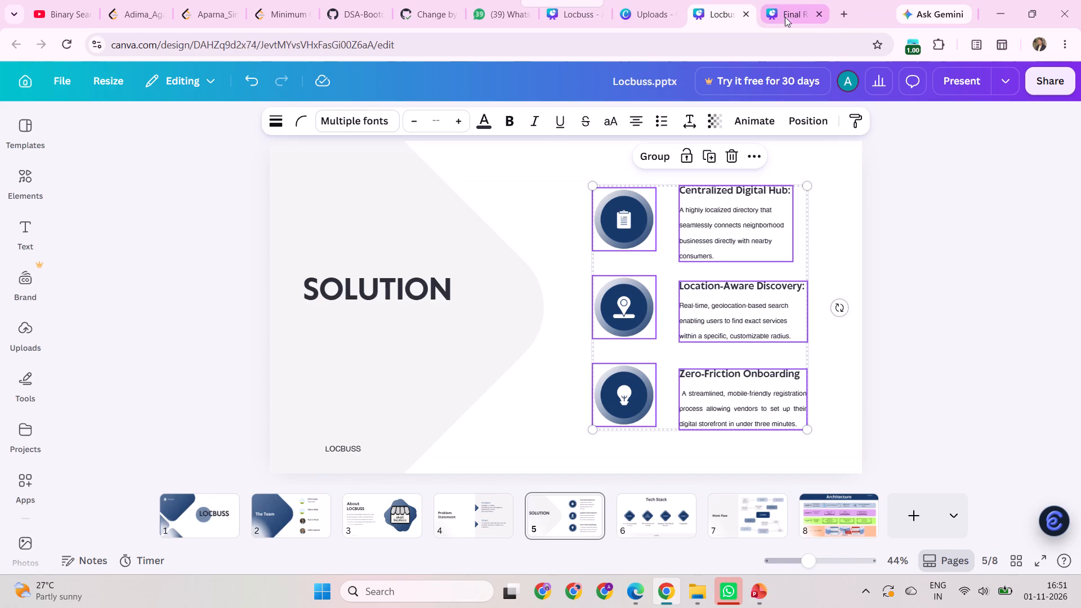
{"action": "left_click", "coordinate": [633, 531]}
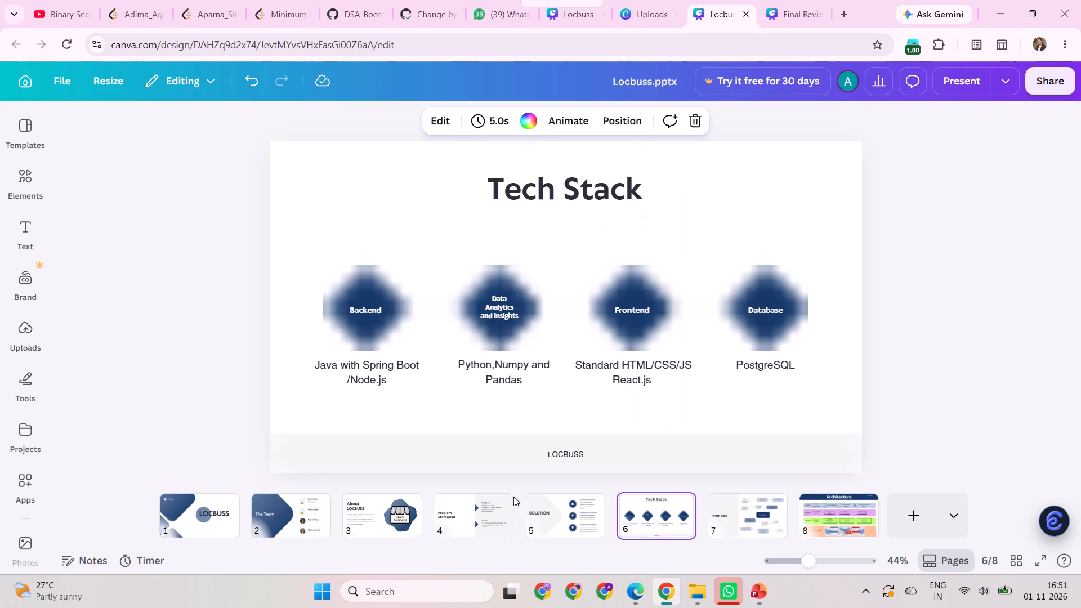
{"action": "left_click", "coordinate": [540, 519]}
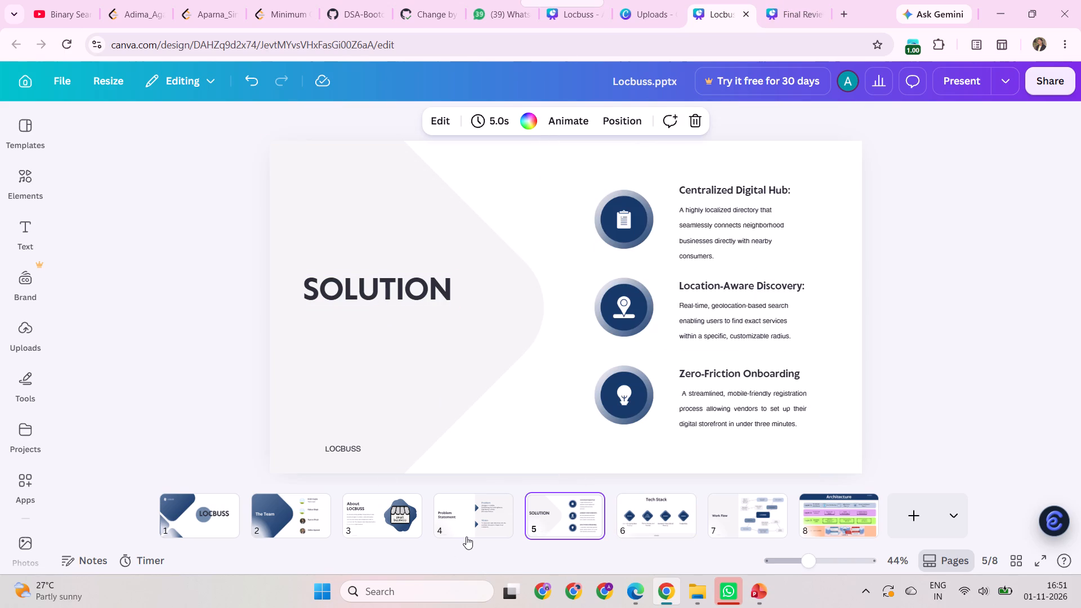
{"action": "left_click", "coordinate": [463, 535]}
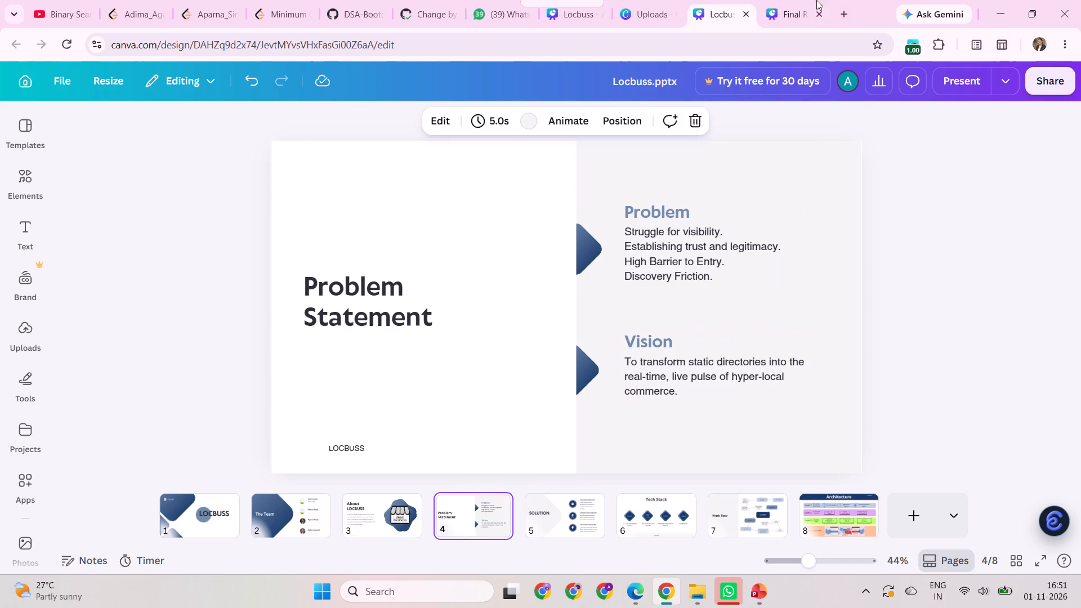
{"action": "left_click", "coordinate": [784, 19]}
{"action": "left_click", "coordinate": [1033, 244]}
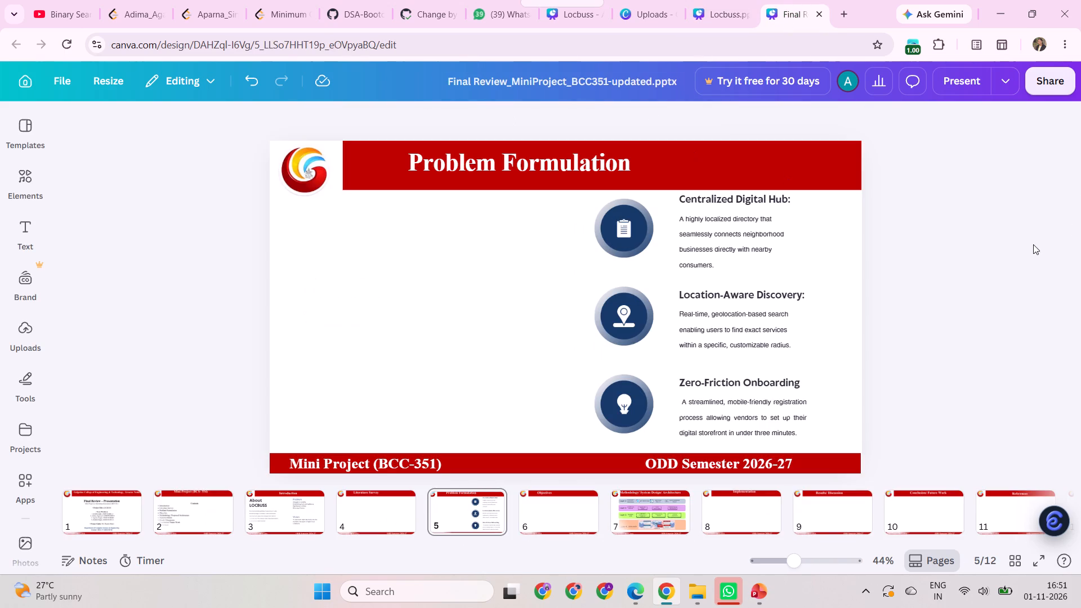
{"action": "left_click", "coordinate": [490, 524]}
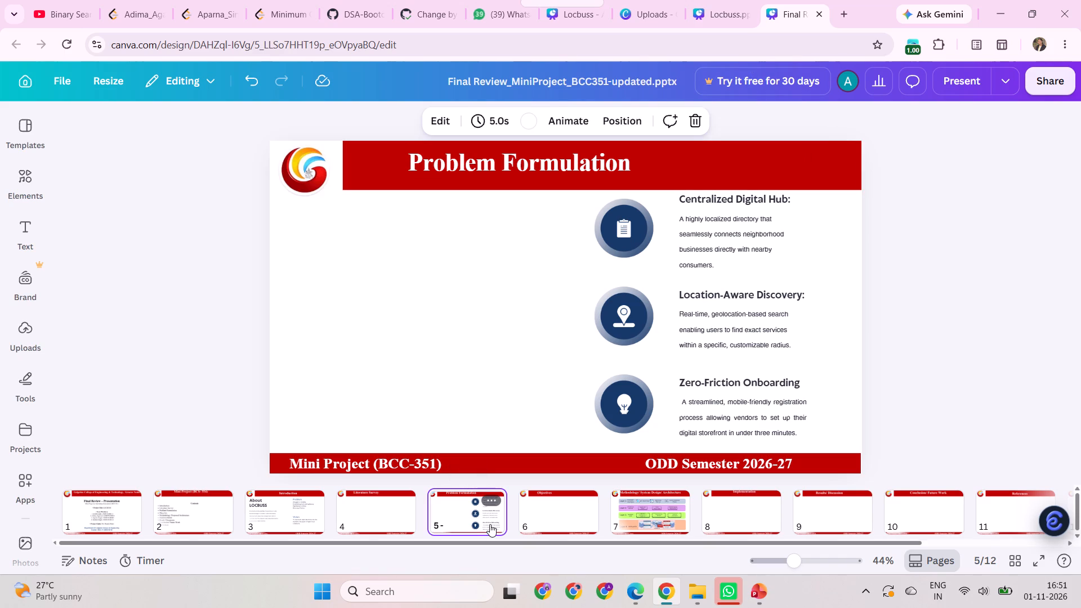
{"action": "left_click", "coordinate": [377, 504]}
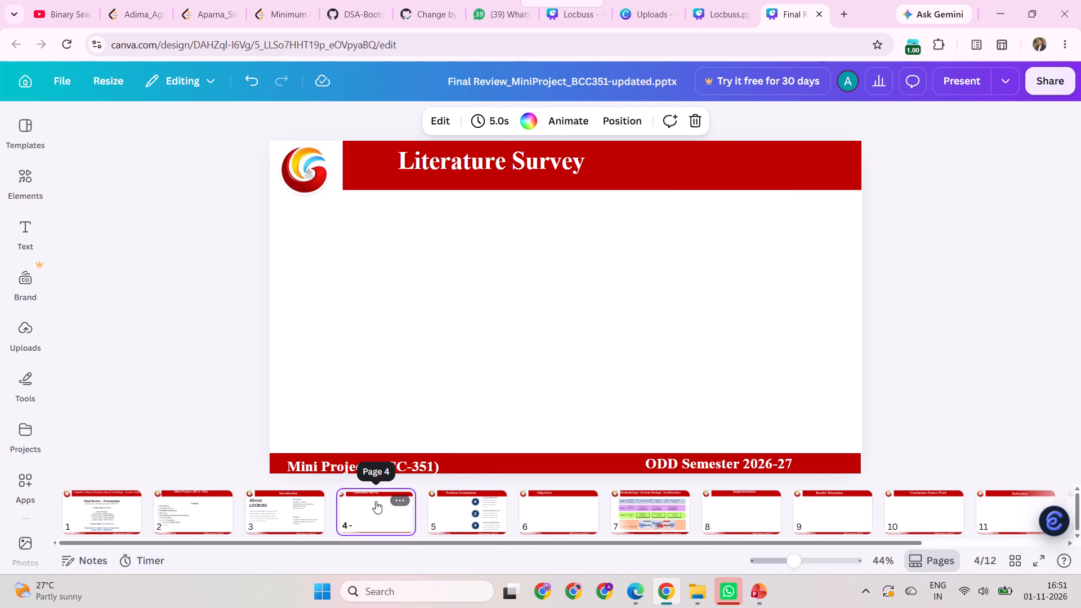
{"action": "left_click", "coordinate": [487, 522]}
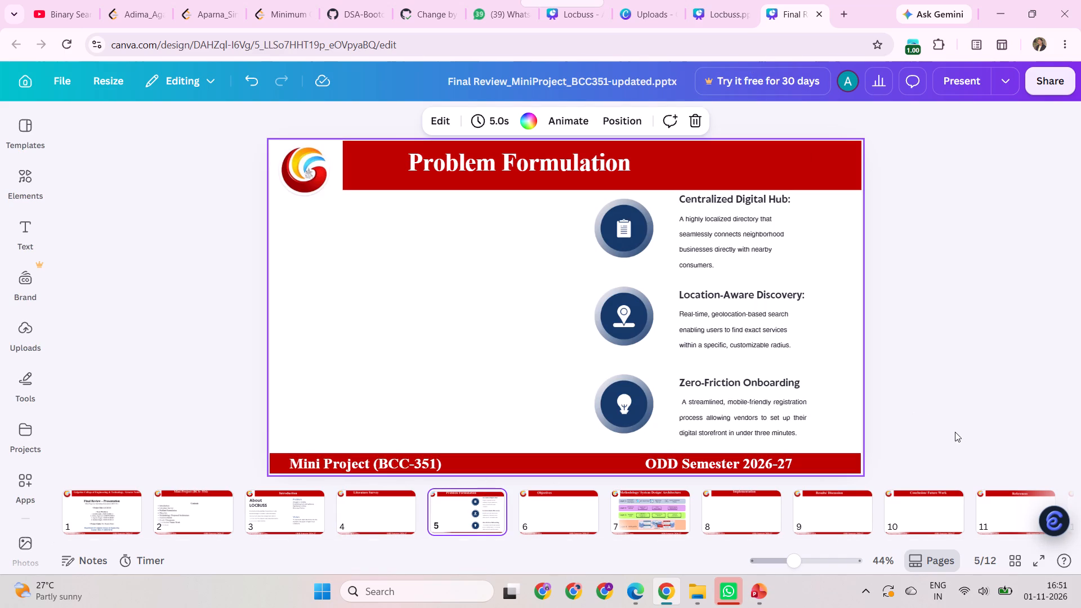
{"action": "left_click", "coordinate": [959, 446]}
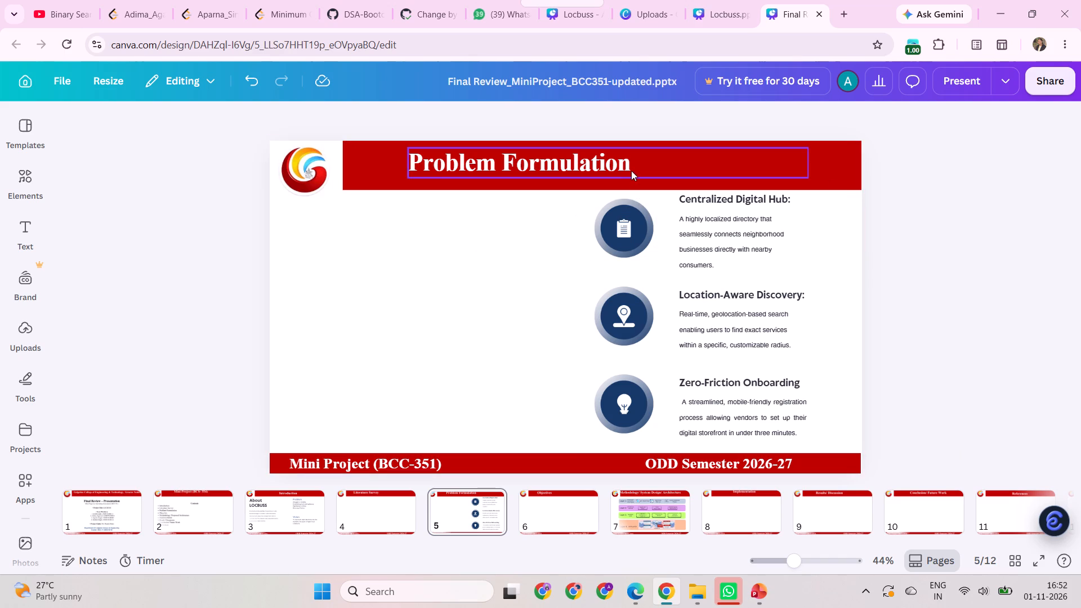
{"action": "left_click", "coordinate": [885, 208]}
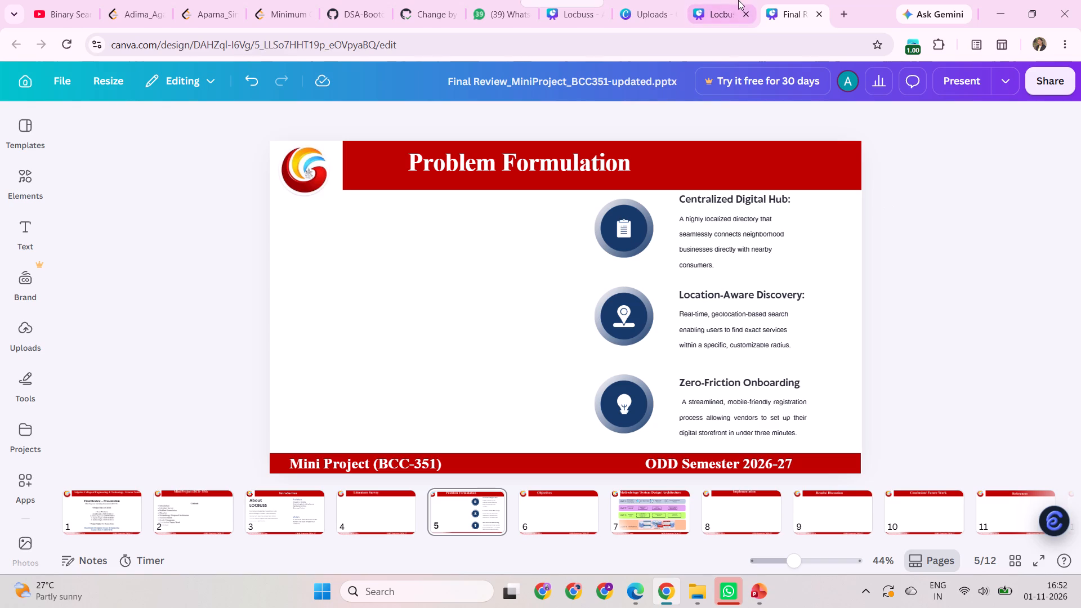
{"action": "left_click", "coordinate": [790, 19]}
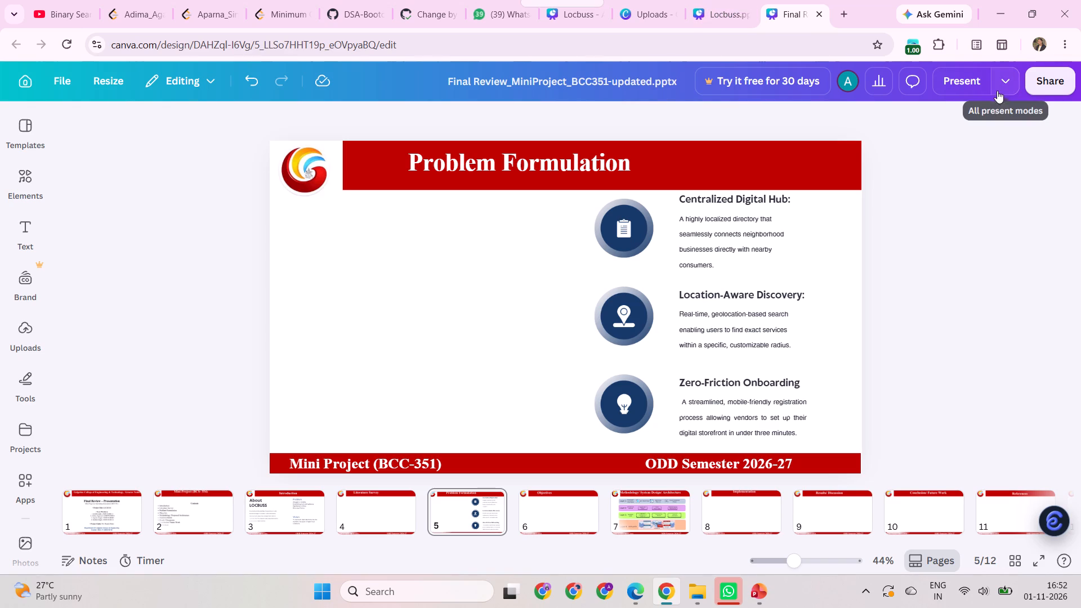
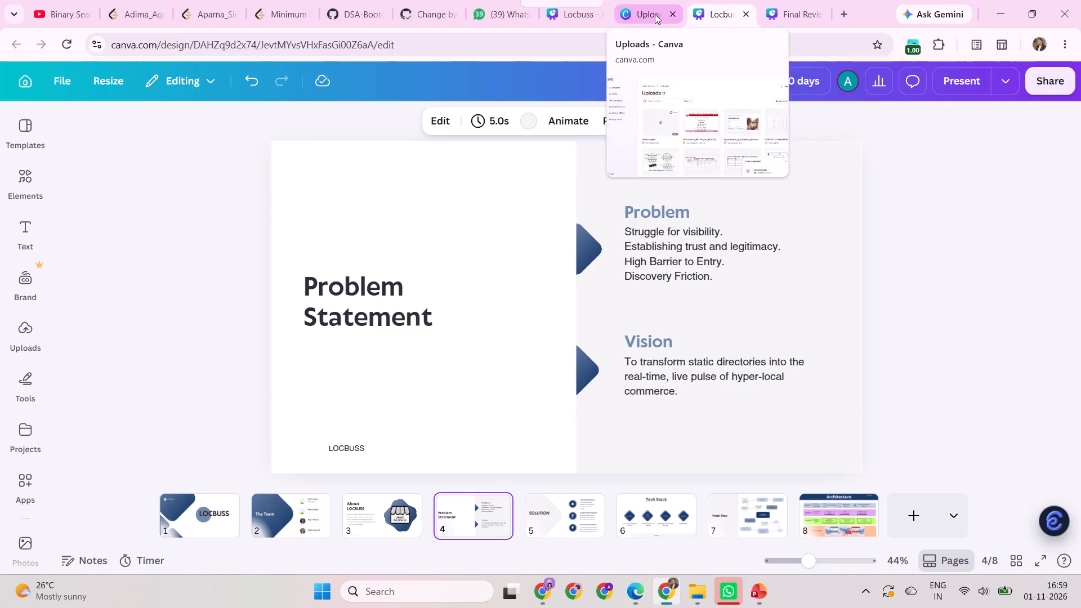
{"action": "left_click", "coordinate": [653, 14]}
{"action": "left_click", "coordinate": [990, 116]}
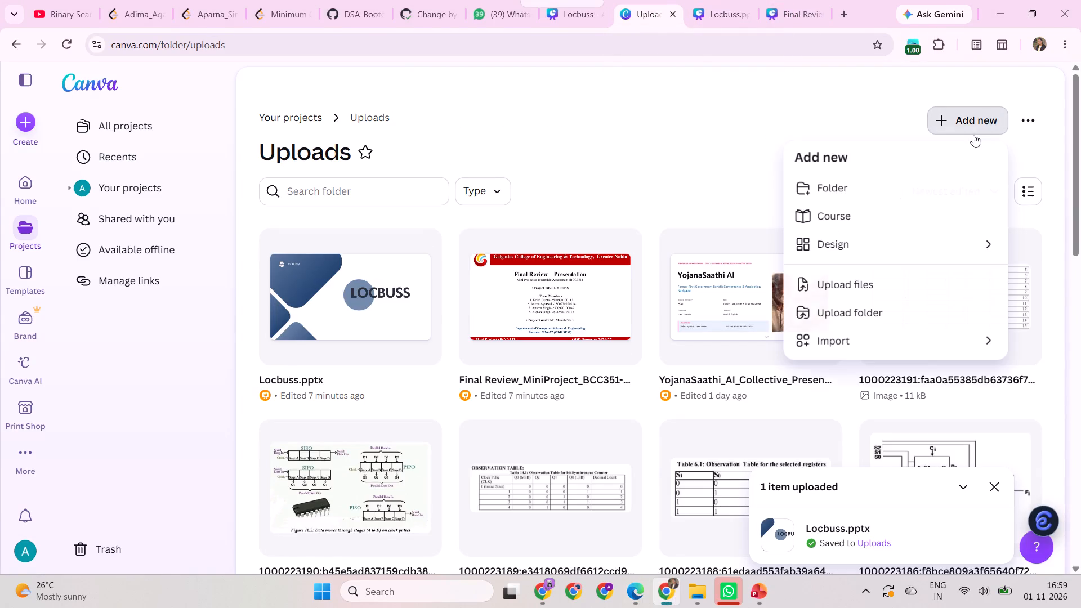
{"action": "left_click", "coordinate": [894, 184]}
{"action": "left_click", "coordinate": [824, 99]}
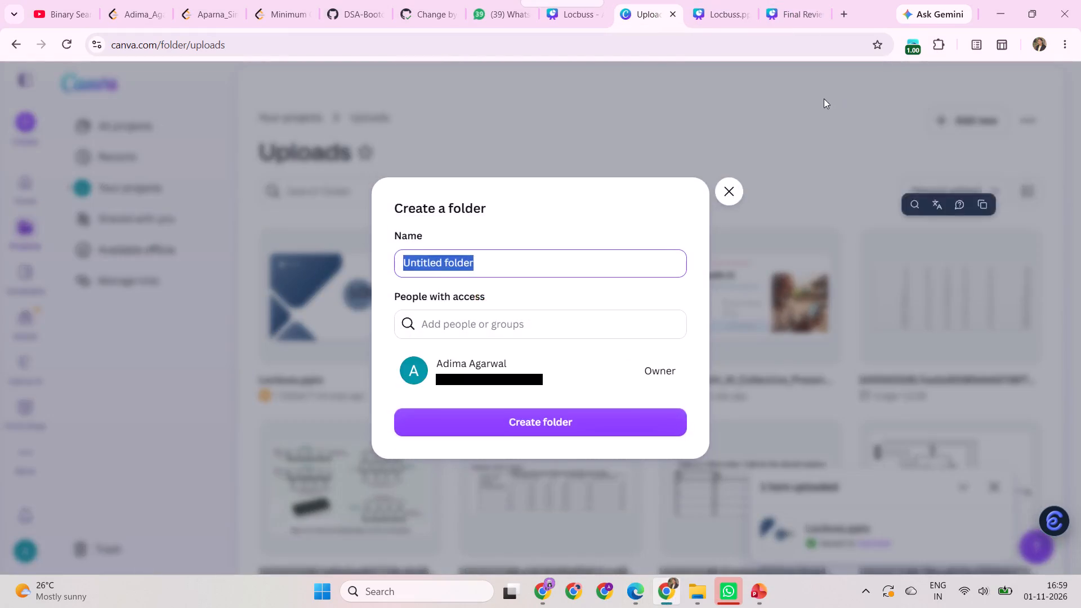
Upload the LOCBUSS Final Review Presentation file from Downloads to the Canva Uploads folder.
{"action": "left_click", "coordinate": [936, 123]}
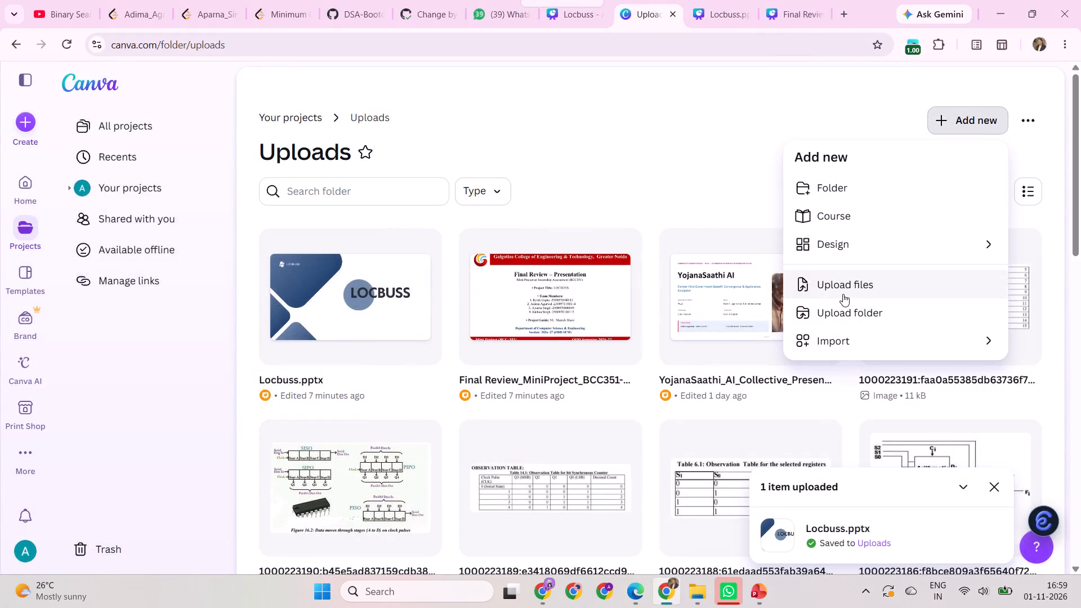
{"action": "left_click", "coordinate": [843, 294]}
{"action": "left_click", "coordinate": [217, 122]}
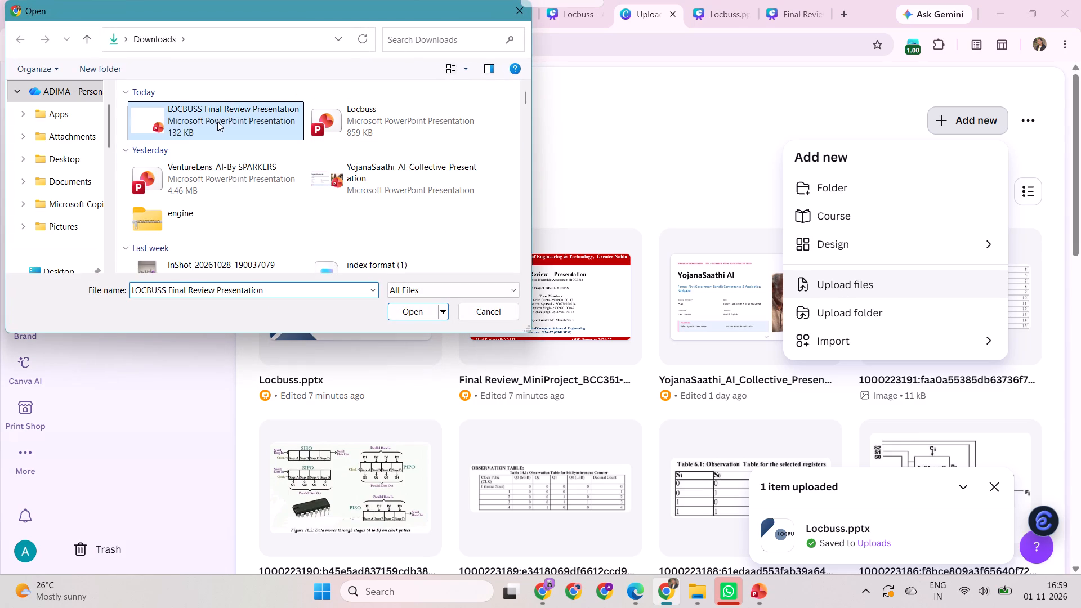
{"action": "left_click", "coordinate": [415, 309]}
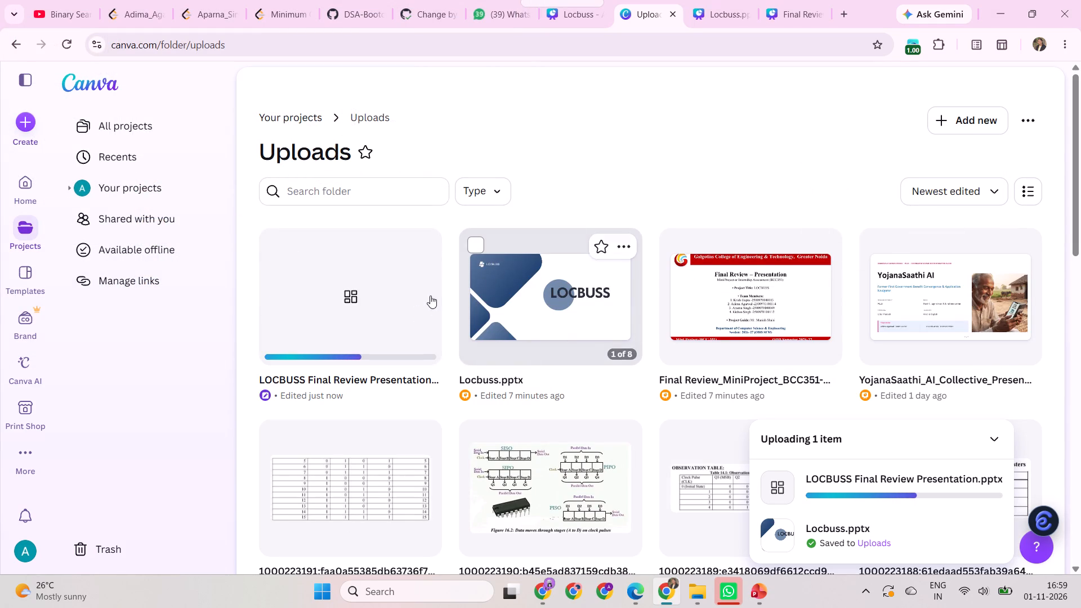
Open the newly uploaded LOCBUSS Final Review Presentation in the Canva editor.
{"action": "left_click", "coordinate": [791, 15]}
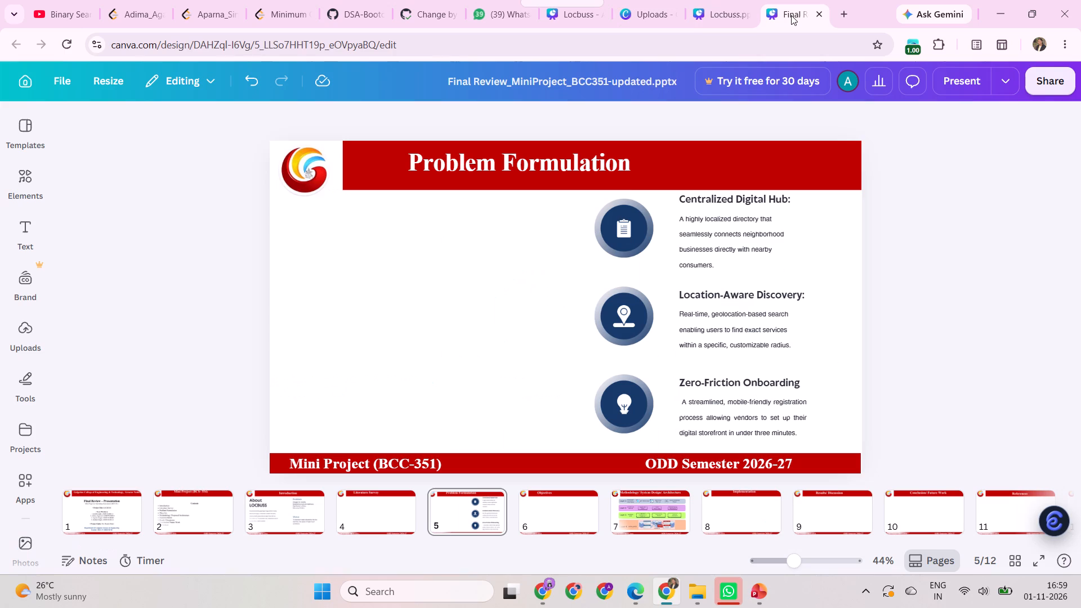
{"action": "left_click", "coordinate": [634, 19]}
{"action": "left_click", "coordinate": [383, 347]}
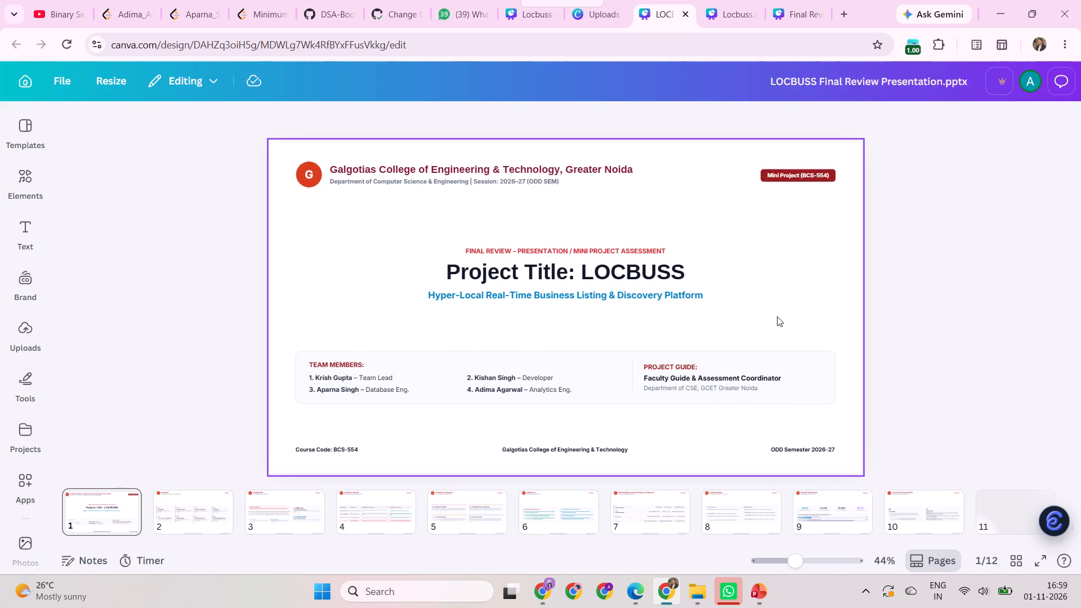
Copy the four problem cards from slide 5 of the LOCBUSS Final Review Presentation and switch to the Final Review_MiniProject_BCC351-updated deck.
{"action": "left_click", "coordinate": [775, 322]}
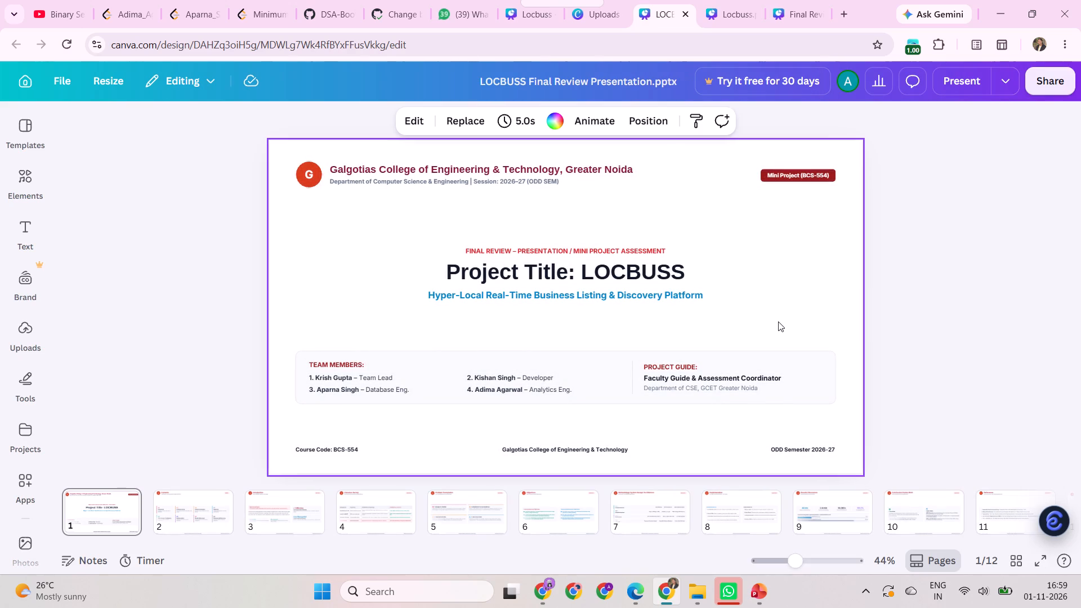
{"action": "key", "text": "Right"}
{"action": "key", "text": "Right"}
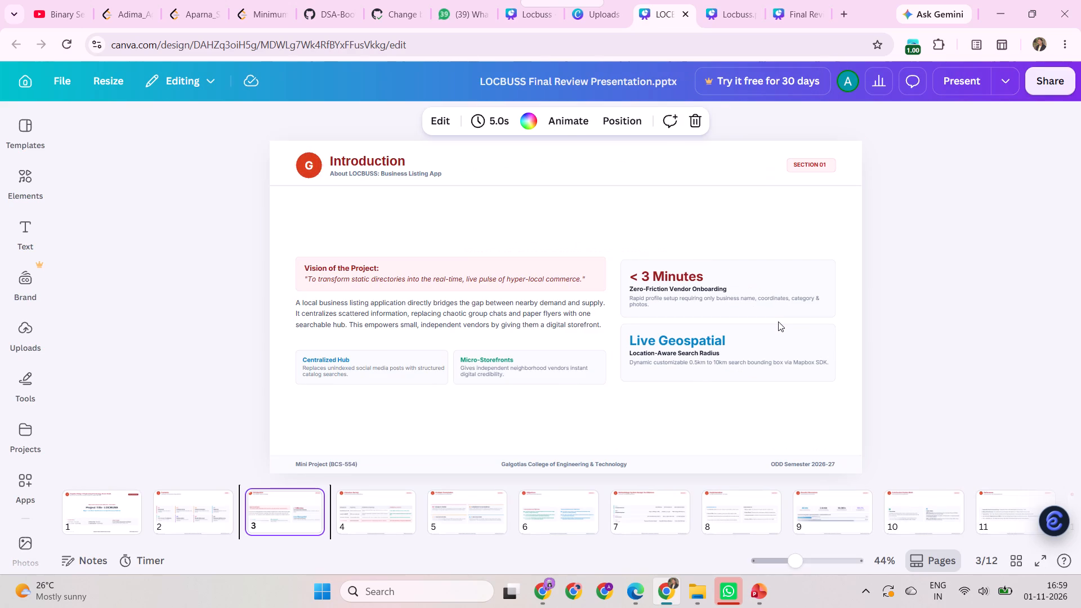
{"action": "key", "text": "Right"}
{"action": "key", "text": "Right"}
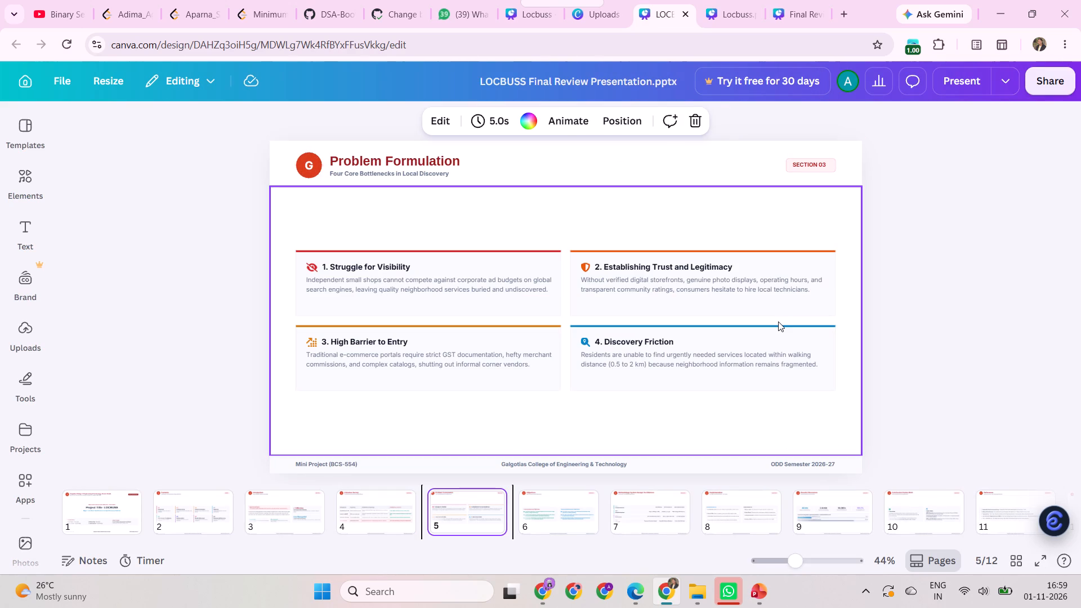
{"action": "left_click", "coordinate": [288, 244]}
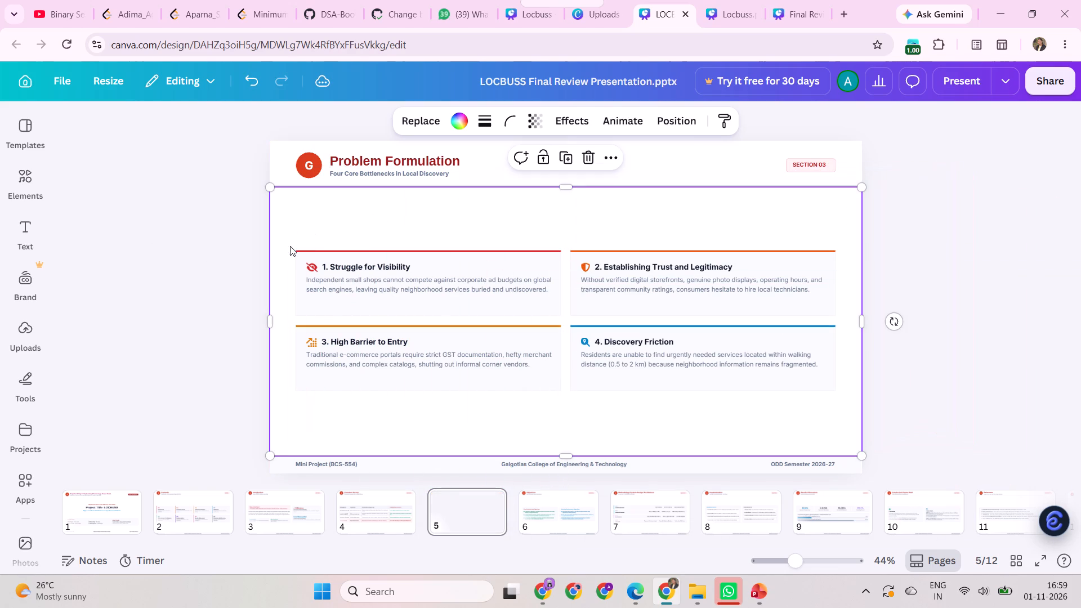
{"action": "left_click", "coordinate": [386, 234]}
{"action": "left_click_drag", "start_coordinate": [316, 247], "coordinate": [332, 241]}
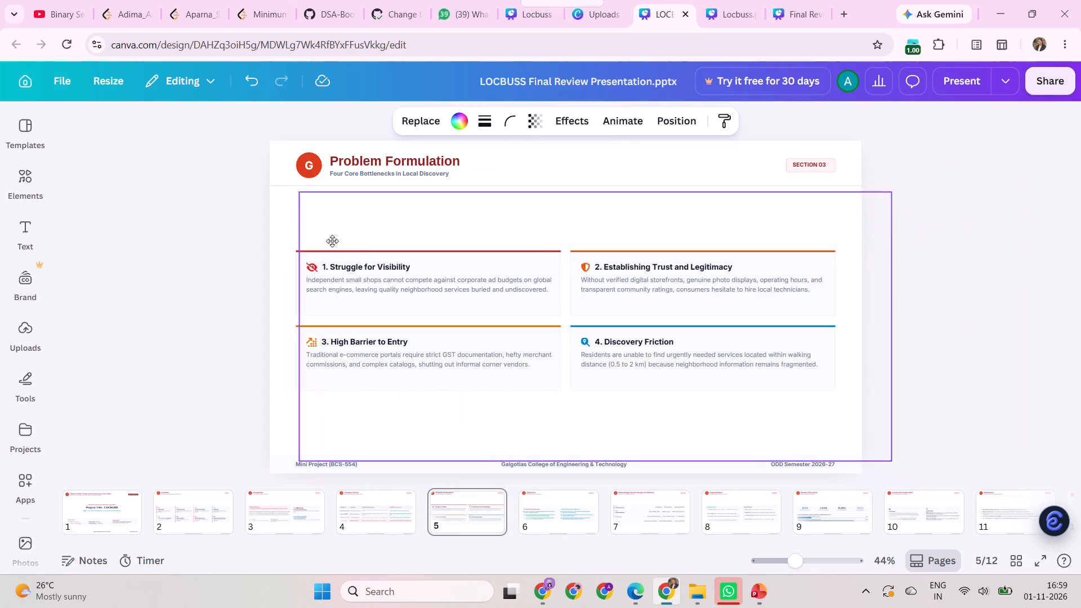
{"action": "left_click_drag", "start_coordinate": [332, 241], "coordinate": [185, 270]}
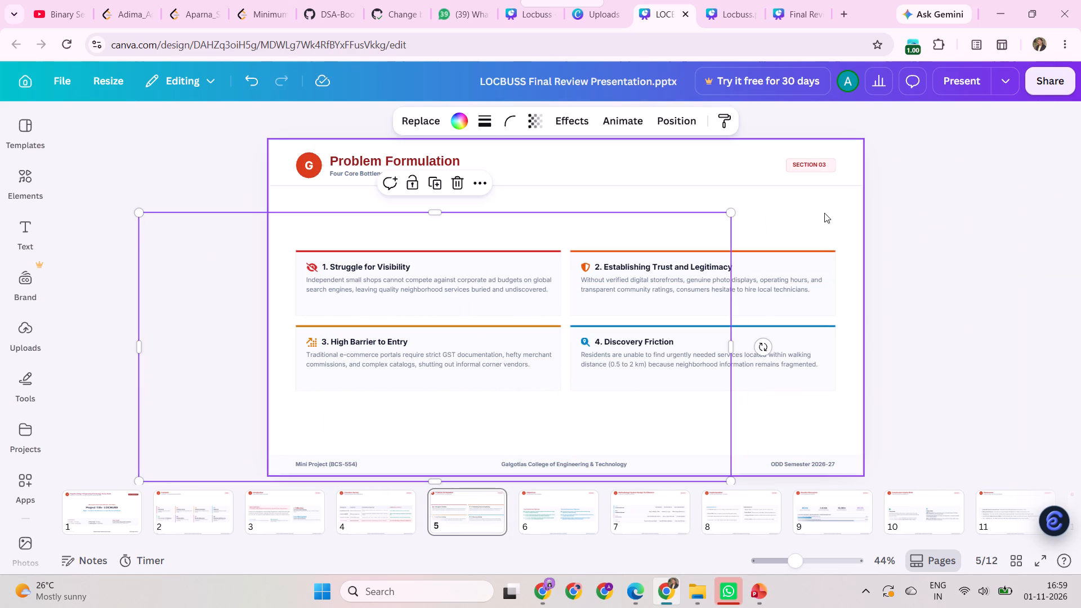
{"action": "left_click", "coordinate": [824, 213]}
{"action": "left_click_drag", "start_coordinate": [840, 234], "coordinate": [347, 345]}
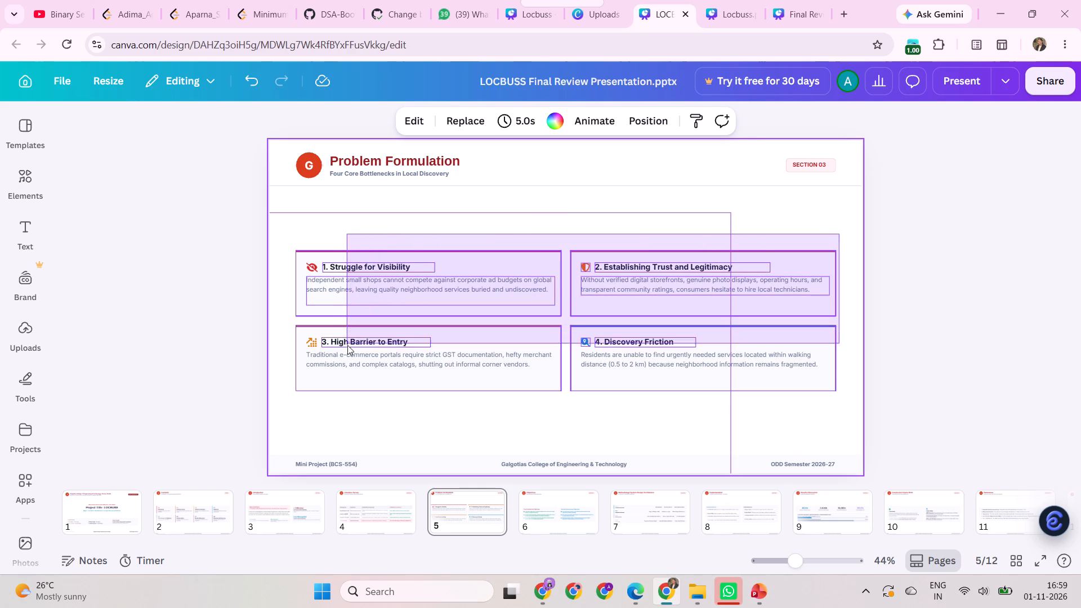
{"action": "left_click_drag", "start_coordinate": [347, 345], "coordinate": [350, 360]}
{"action": "key", "text": "ctrl+c"}
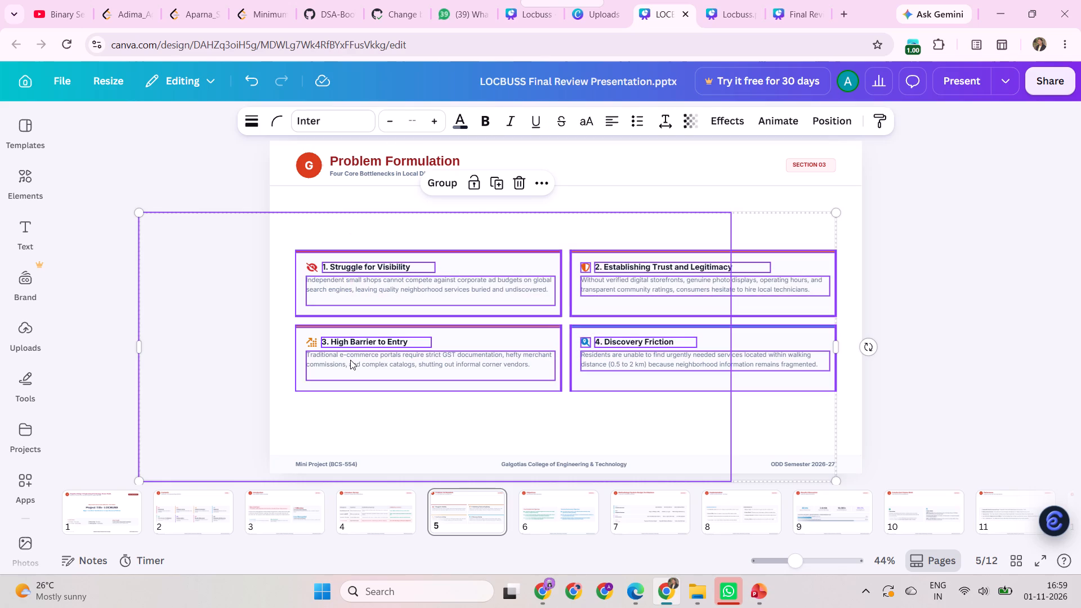
{"action": "left_click", "coordinate": [789, 13]}
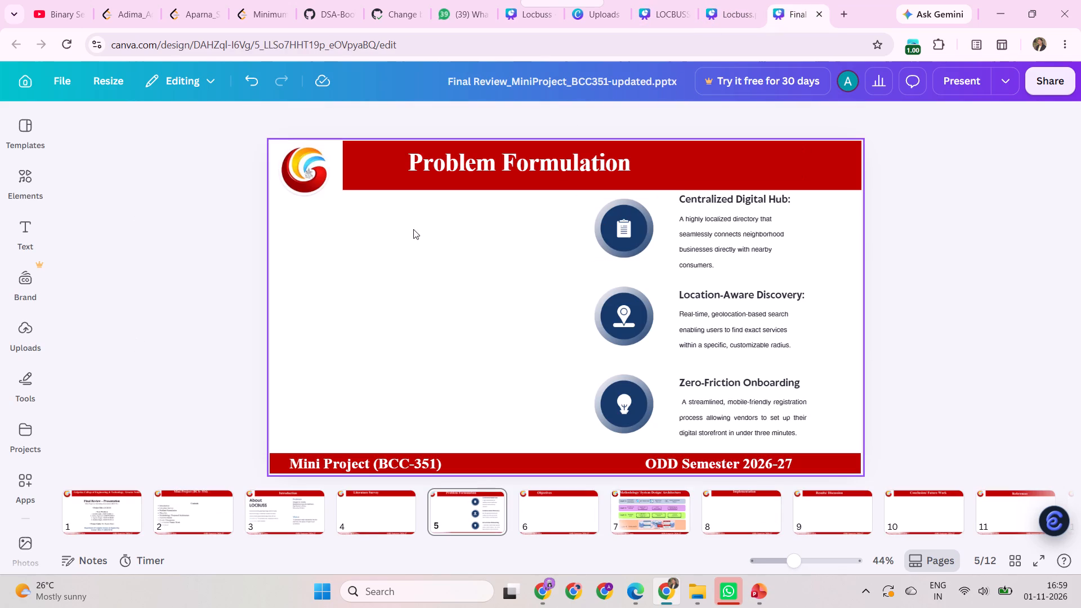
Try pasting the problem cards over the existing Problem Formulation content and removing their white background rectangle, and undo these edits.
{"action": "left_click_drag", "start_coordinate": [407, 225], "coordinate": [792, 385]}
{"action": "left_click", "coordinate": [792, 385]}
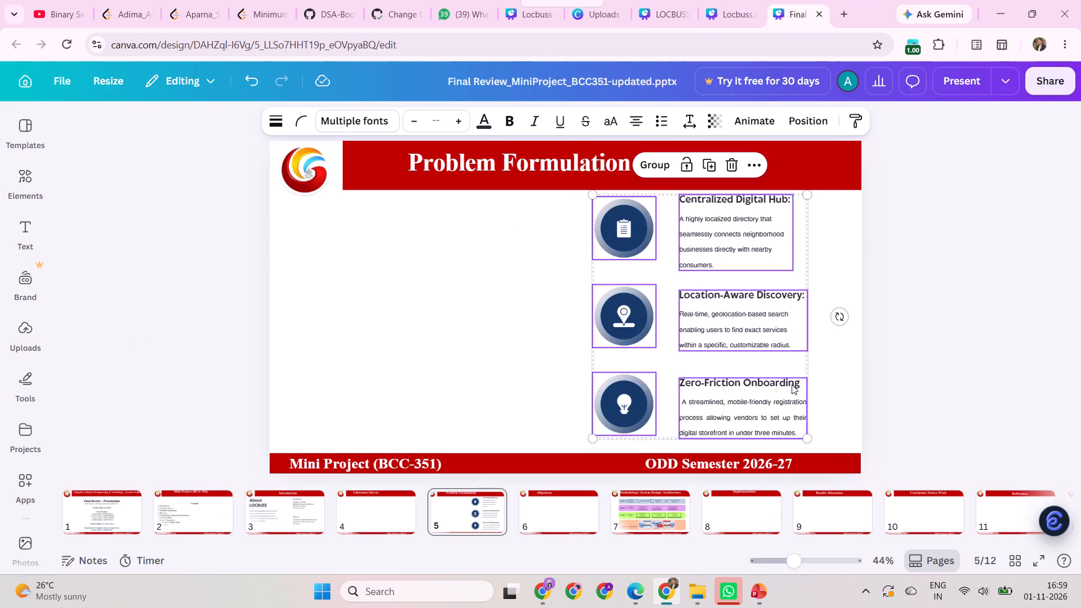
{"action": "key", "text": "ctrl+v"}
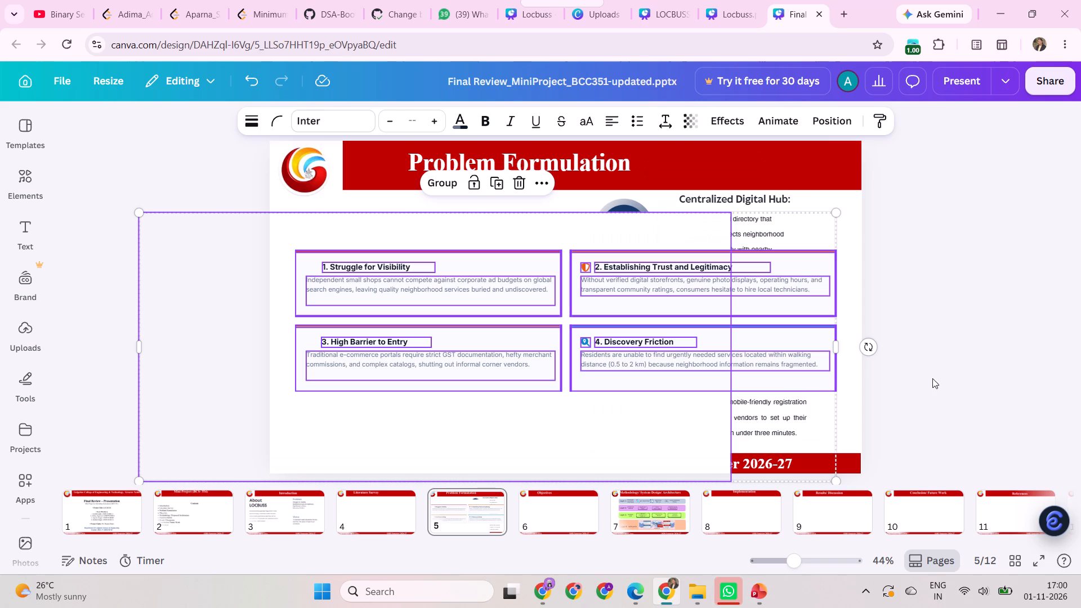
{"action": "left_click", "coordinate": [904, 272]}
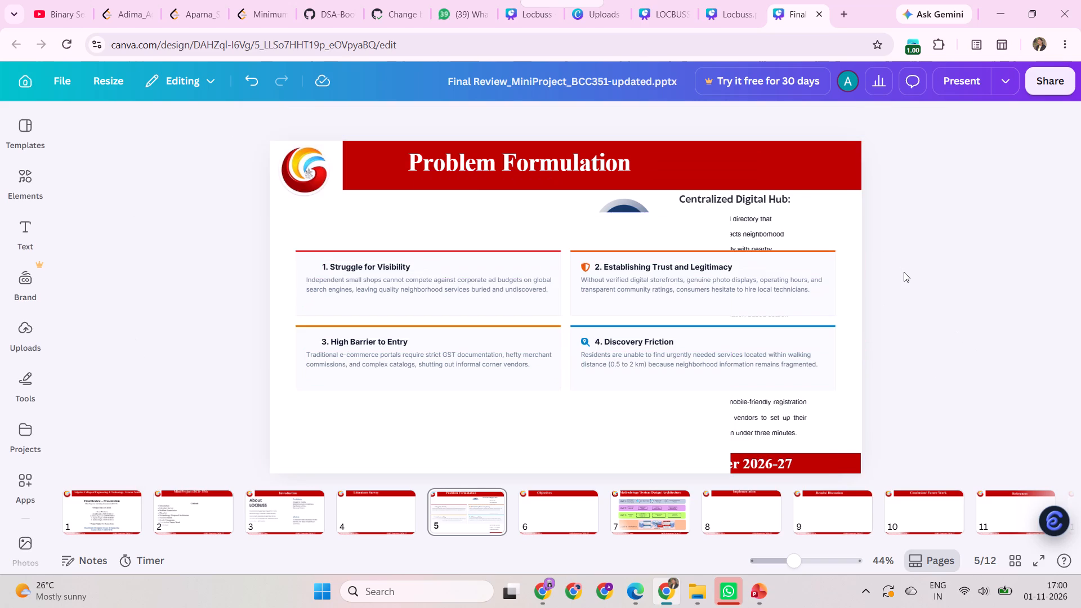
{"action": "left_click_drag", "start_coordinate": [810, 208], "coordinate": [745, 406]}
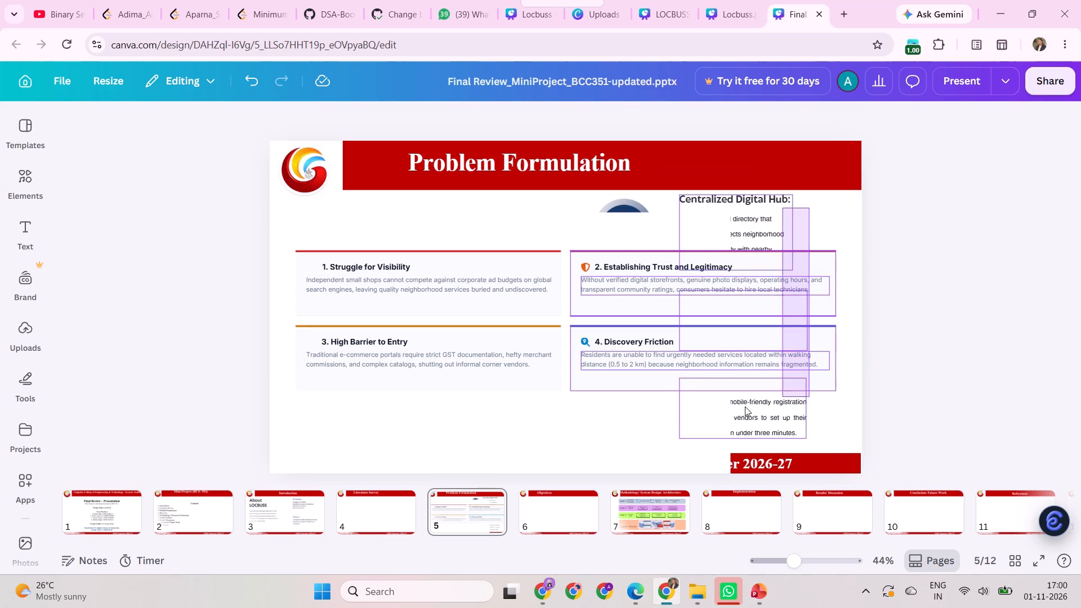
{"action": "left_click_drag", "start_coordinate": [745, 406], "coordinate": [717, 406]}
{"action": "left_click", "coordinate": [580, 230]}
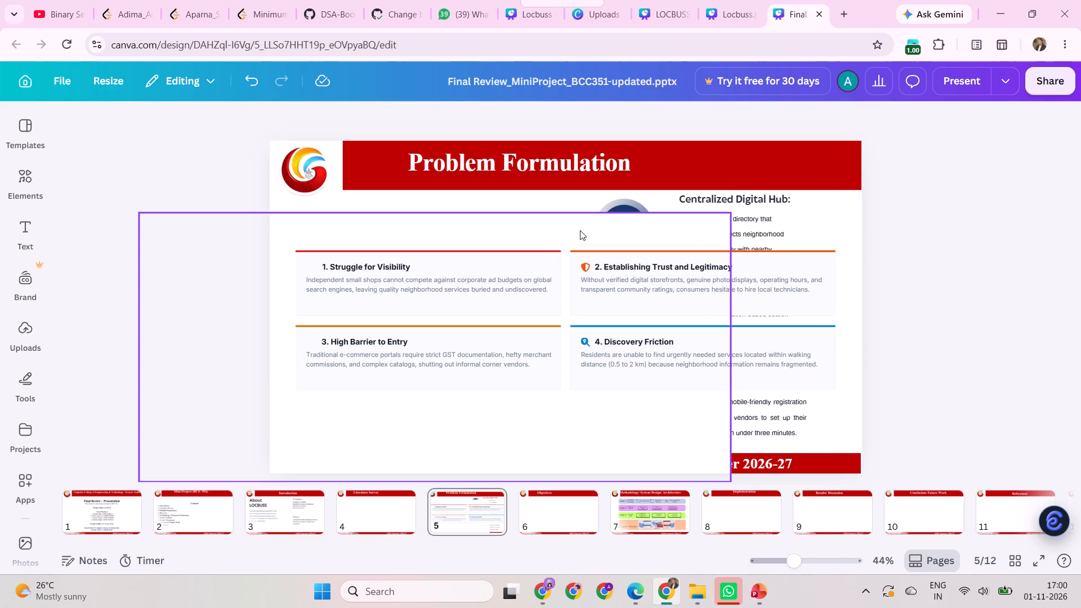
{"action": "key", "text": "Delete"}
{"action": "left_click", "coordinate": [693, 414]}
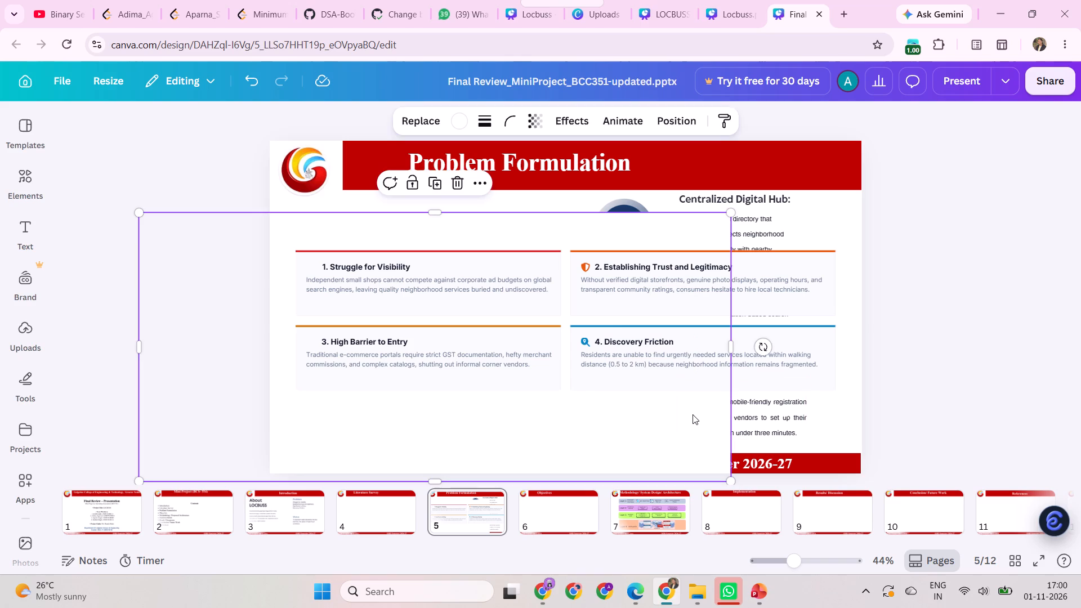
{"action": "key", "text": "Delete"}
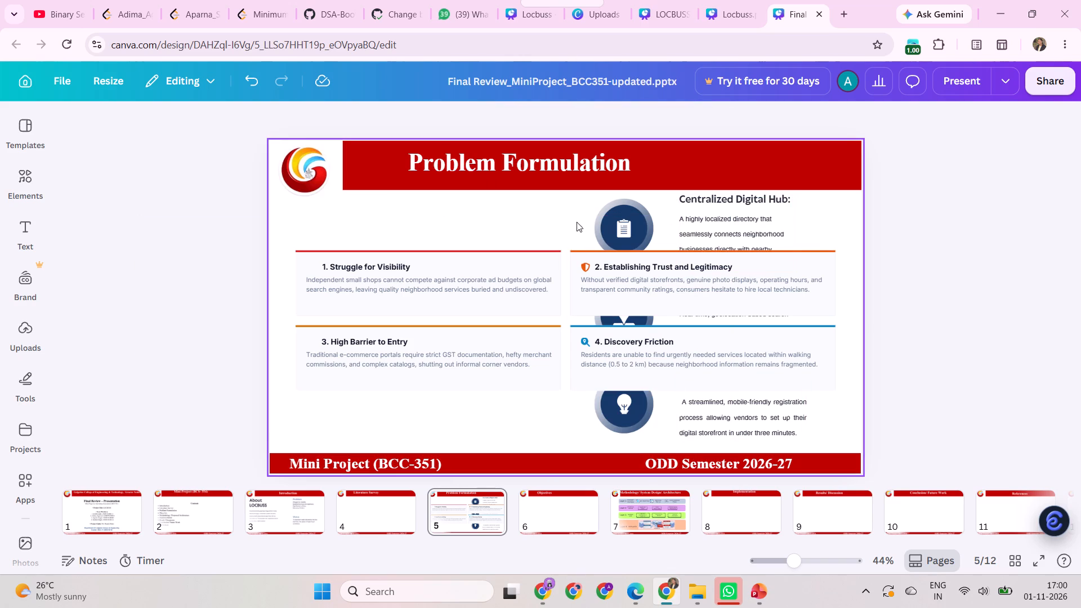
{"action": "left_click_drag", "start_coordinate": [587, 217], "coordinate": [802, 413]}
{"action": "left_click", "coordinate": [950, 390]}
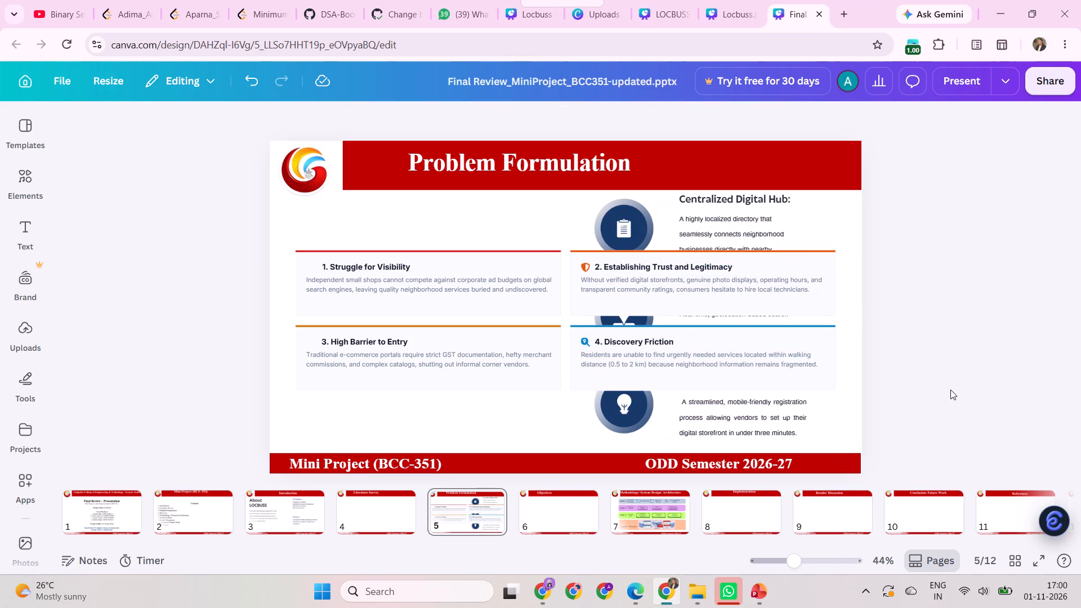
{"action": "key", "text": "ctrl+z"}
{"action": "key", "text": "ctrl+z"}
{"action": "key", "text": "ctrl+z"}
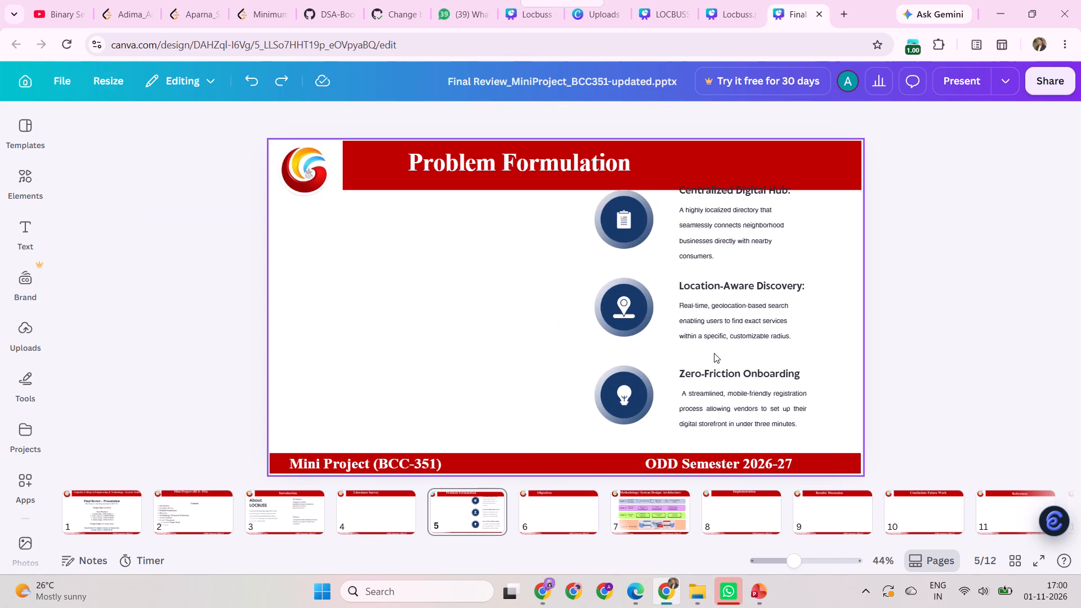
Delete the three round icons and their text blocks from the Problem Formulation slide.
{"action": "left_click_drag", "start_coordinate": [589, 204], "coordinate": [804, 370]}
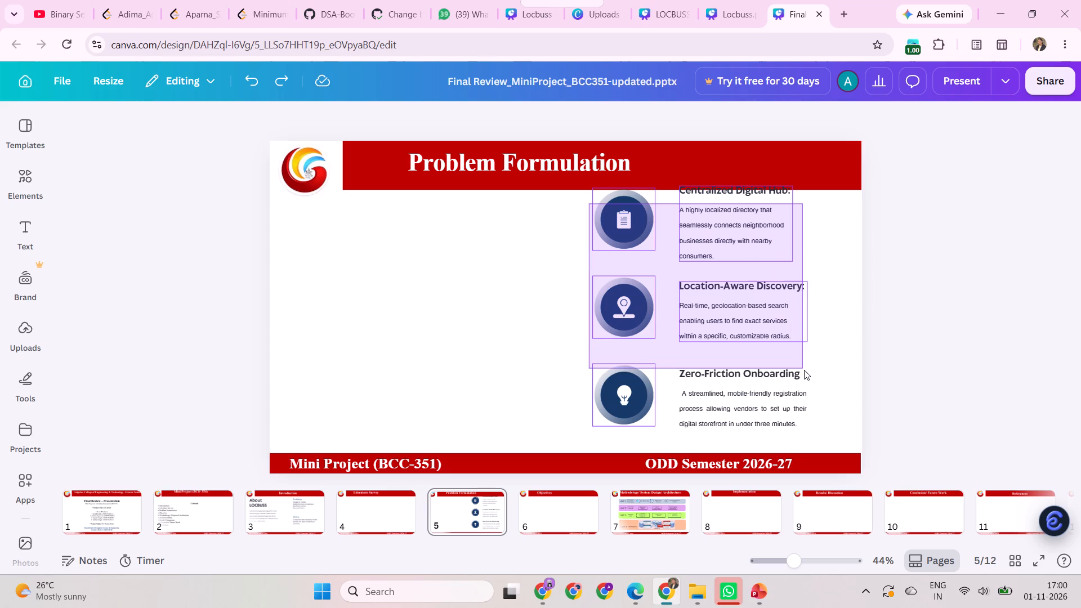
{"action": "left_click_drag", "start_coordinate": [804, 370], "coordinate": [810, 389]}
{"action": "key", "text": "Delete"}
Paste the four problem cards onto the emptied Problem Formulation slide and delete the white background rectangle that came with them.
{"action": "key", "text": "ctrl+v"}
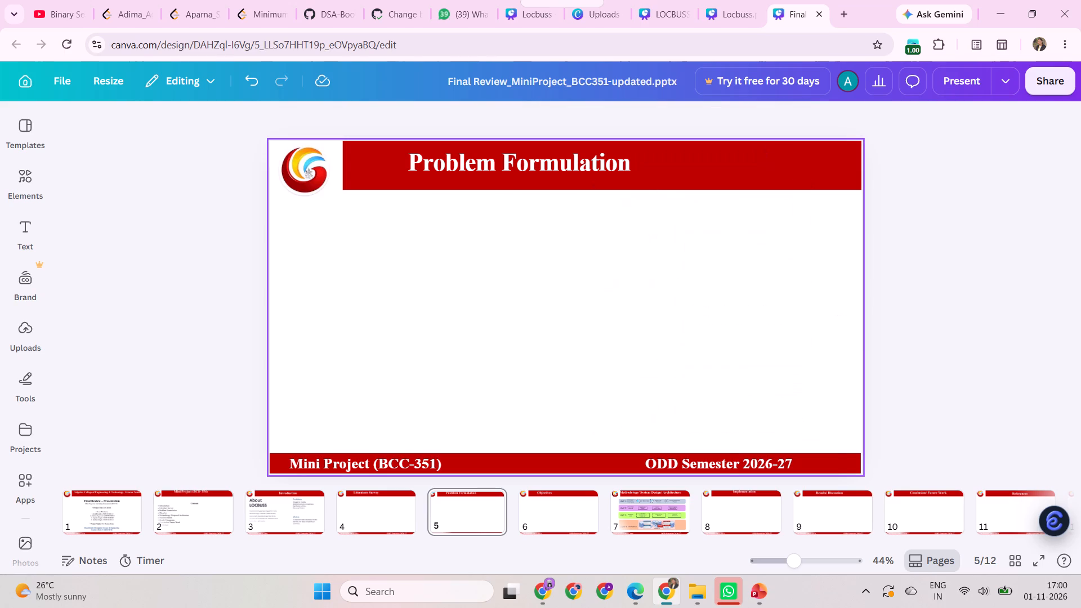
{"action": "left_click", "coordinate": [600, 220]}
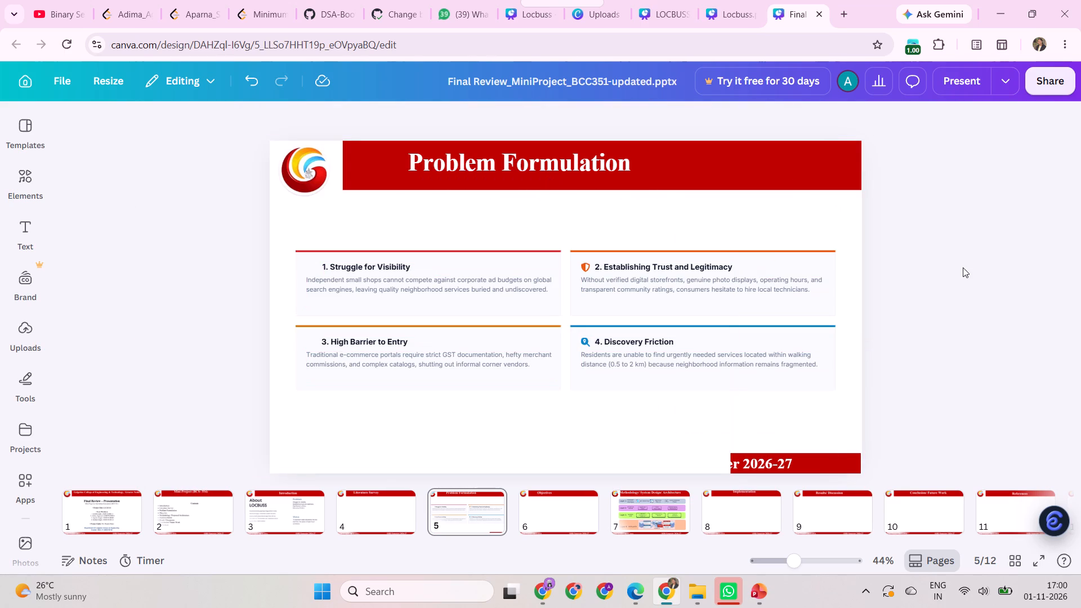
{"action": "left_click", "coordinate": [543, 221]}
{"action": "key", "text": "Delete"}
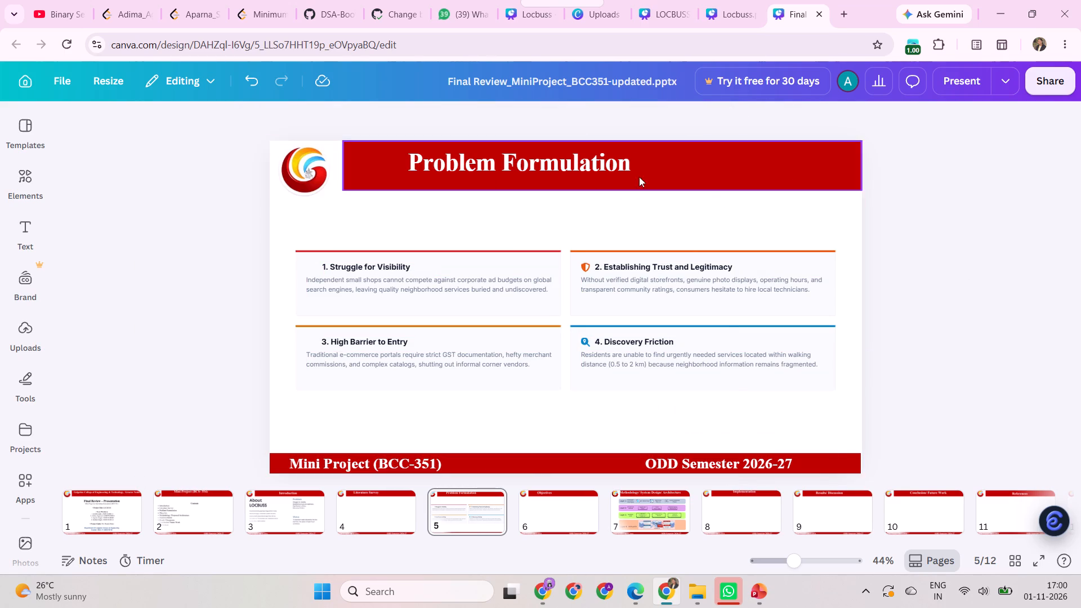
{"action": "left_click", "coordinate": [944, 351]}
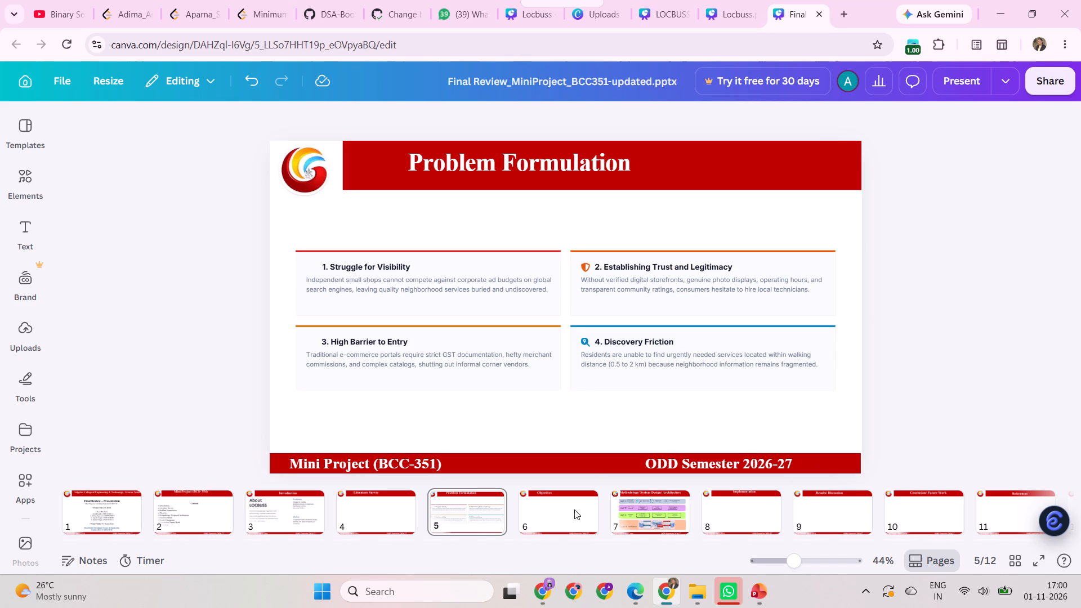
Copy the Core Architectural and Technical Performance Objectives cards, without their white background, from the LOCBUSS Final Review Presentation to the college template's Objectives slide.
{"action": "left_click", "coordinate": [718, 21]}
{"action": "left_click", "coordinate": [652, 23]}
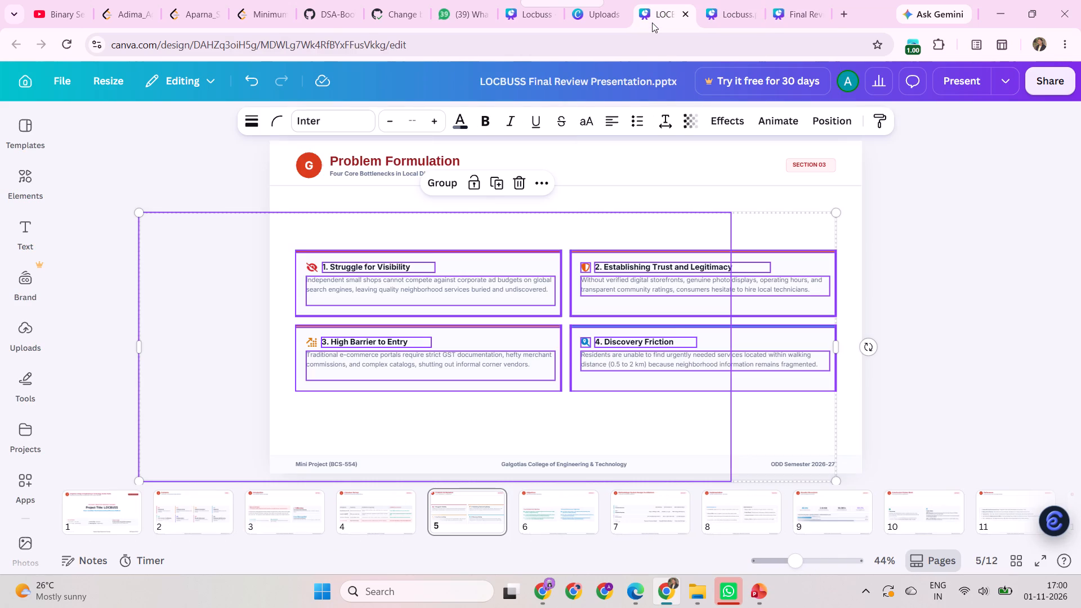
{"action": "left_click", "coordinate": [914, 462]}
{"action": "left_click", "coordinate": [556, 520]}
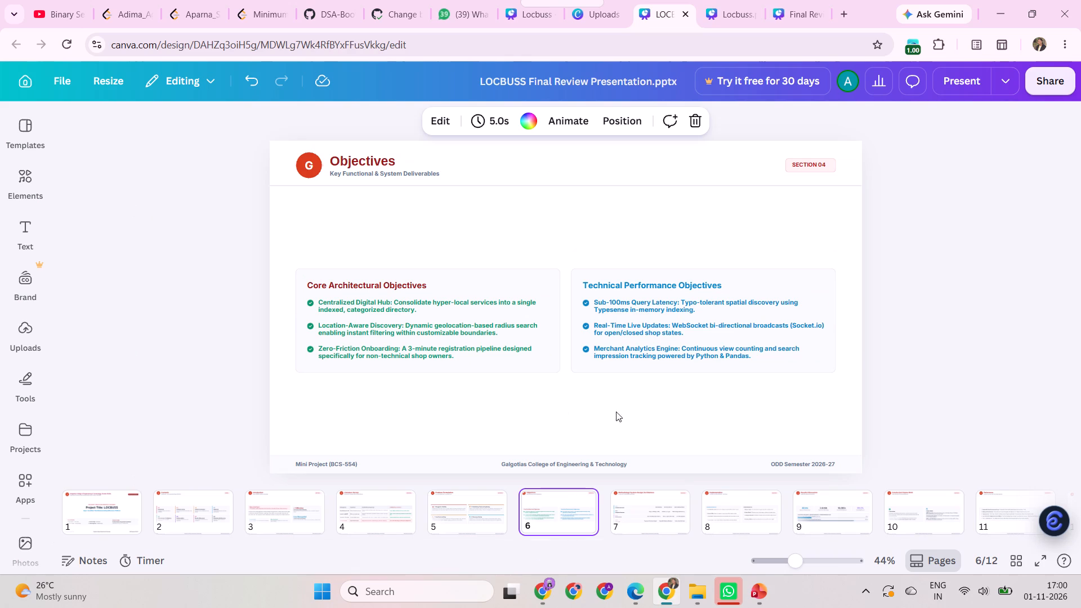
{"action": "left_click_drag", "start_coordinate": [388, 235], "coordinate": [510, 280]}
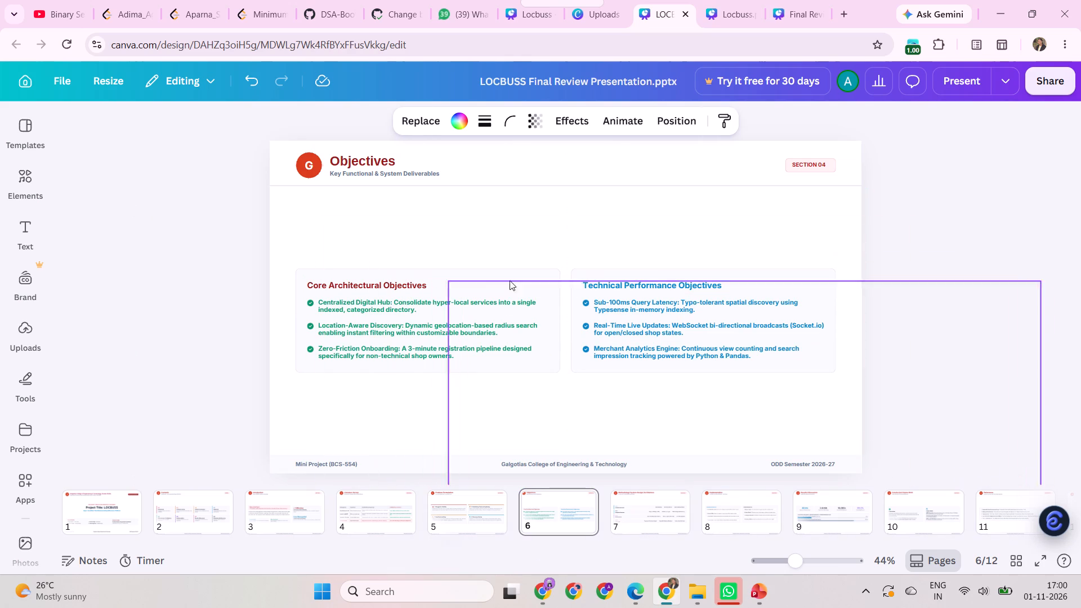
{"action": "left_click_drag", "start_coordinate": [510, 280], "coordinate": [254, 587]}
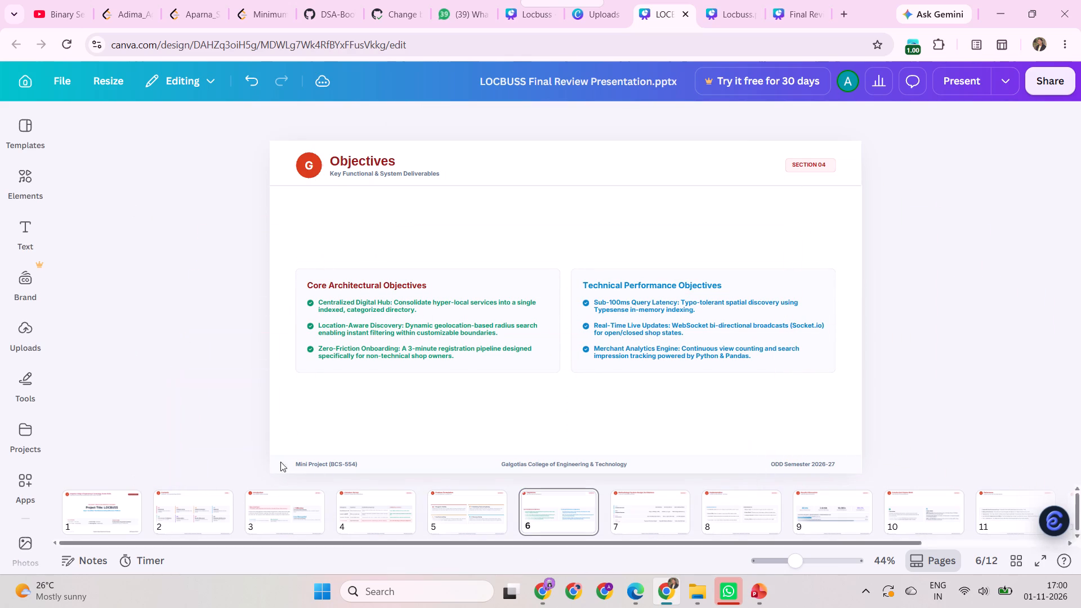
{"action": "left_click_drag", "start_coordinate": [376, 261], "coordinate": [620, 382]}
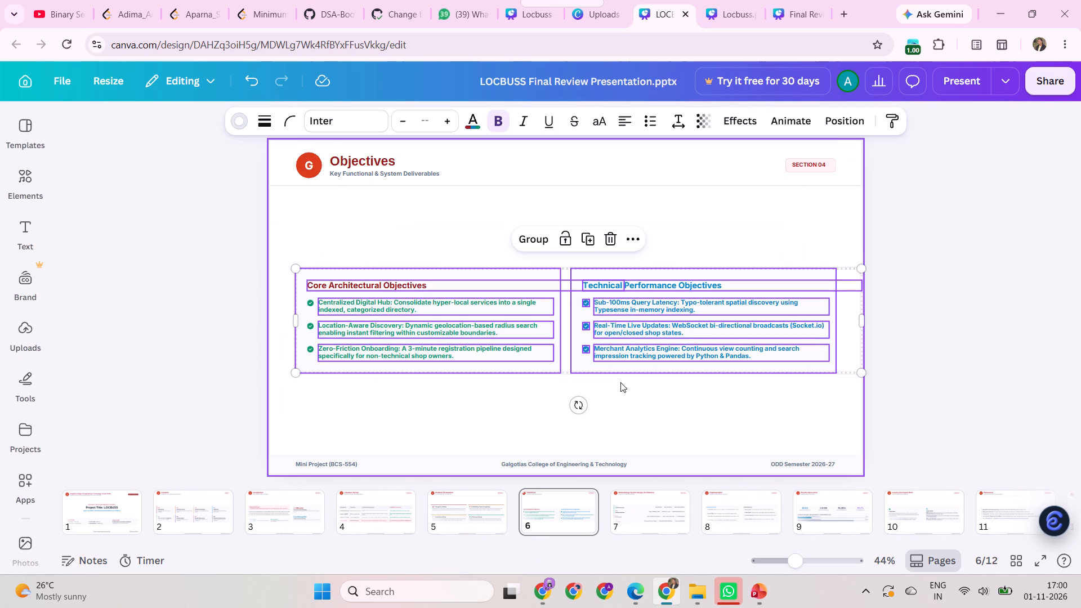
{"action": "key", "text": "ctrl+c"}
{"action": "left_click", "coordinate": [787, 15]}
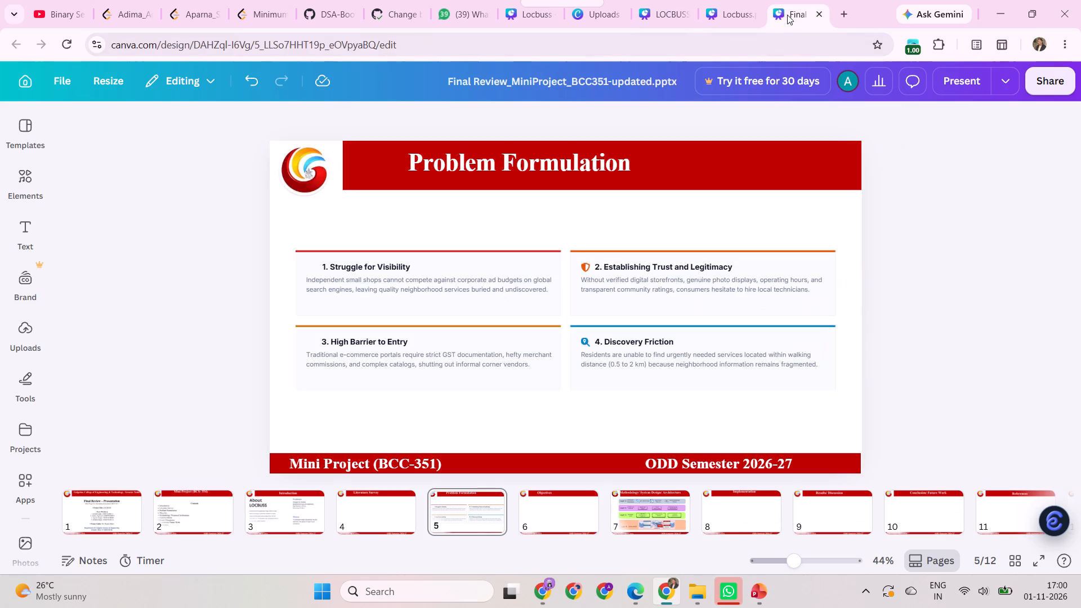
{"action": "left_click", "coordinate": [563, 517]}
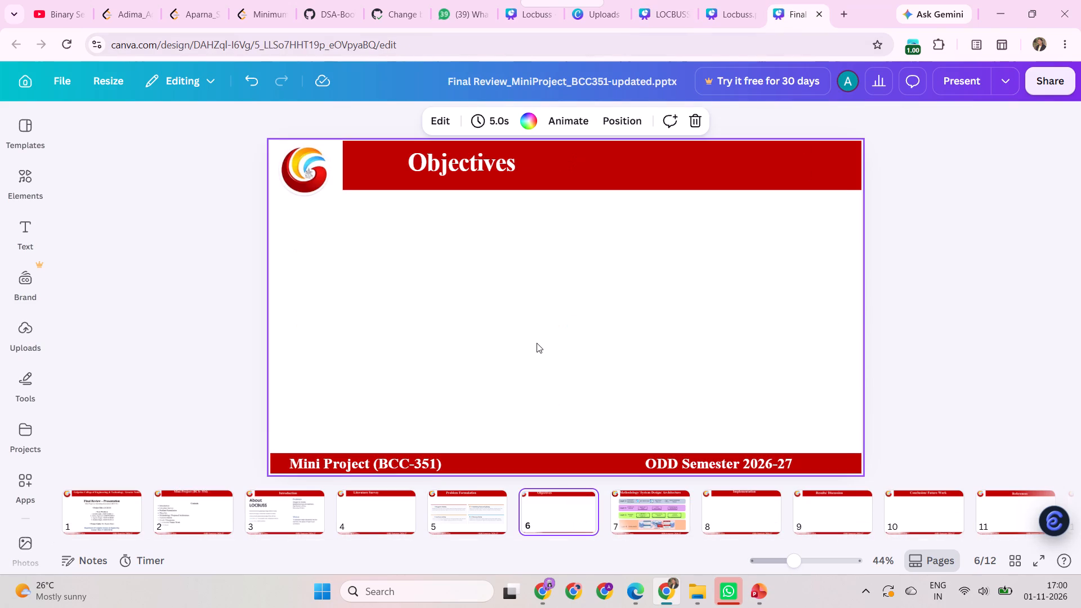
{"action": "key", "text": "ctrl+v"}
{"action": "left_click", "coordinate": [959, 333]}
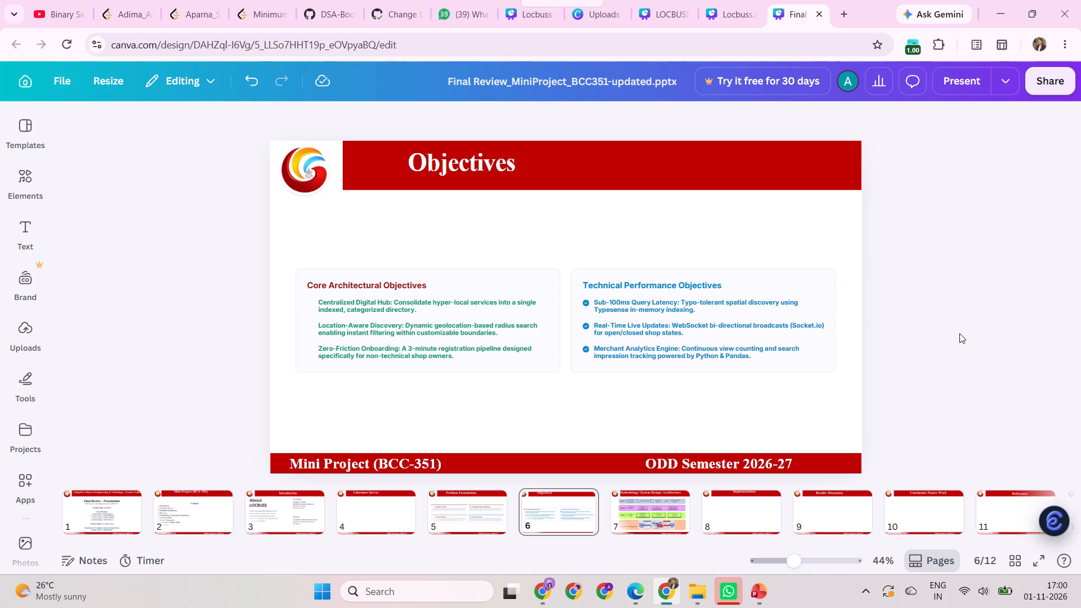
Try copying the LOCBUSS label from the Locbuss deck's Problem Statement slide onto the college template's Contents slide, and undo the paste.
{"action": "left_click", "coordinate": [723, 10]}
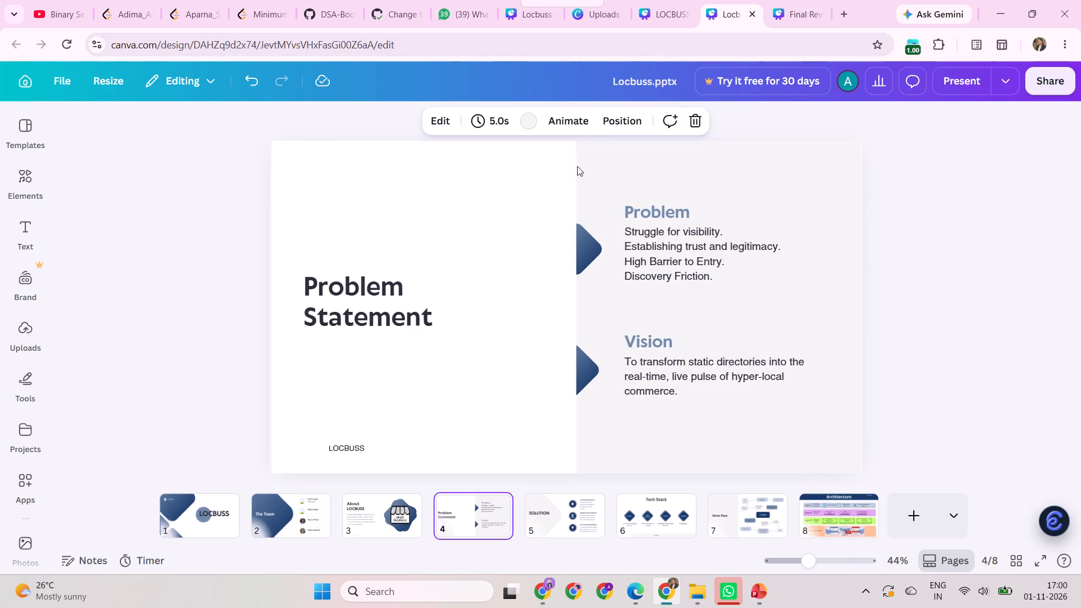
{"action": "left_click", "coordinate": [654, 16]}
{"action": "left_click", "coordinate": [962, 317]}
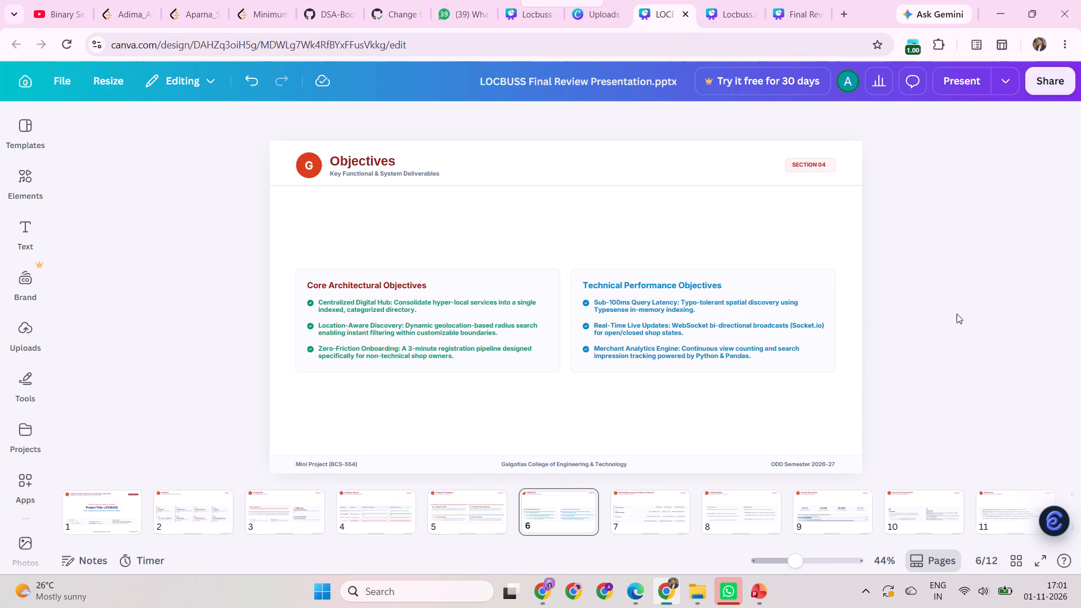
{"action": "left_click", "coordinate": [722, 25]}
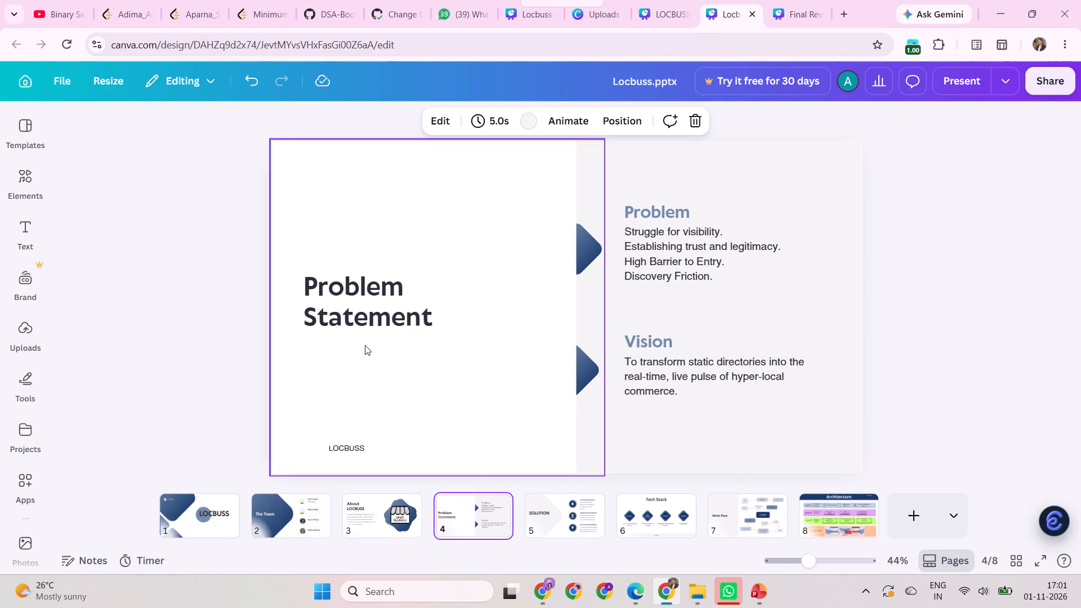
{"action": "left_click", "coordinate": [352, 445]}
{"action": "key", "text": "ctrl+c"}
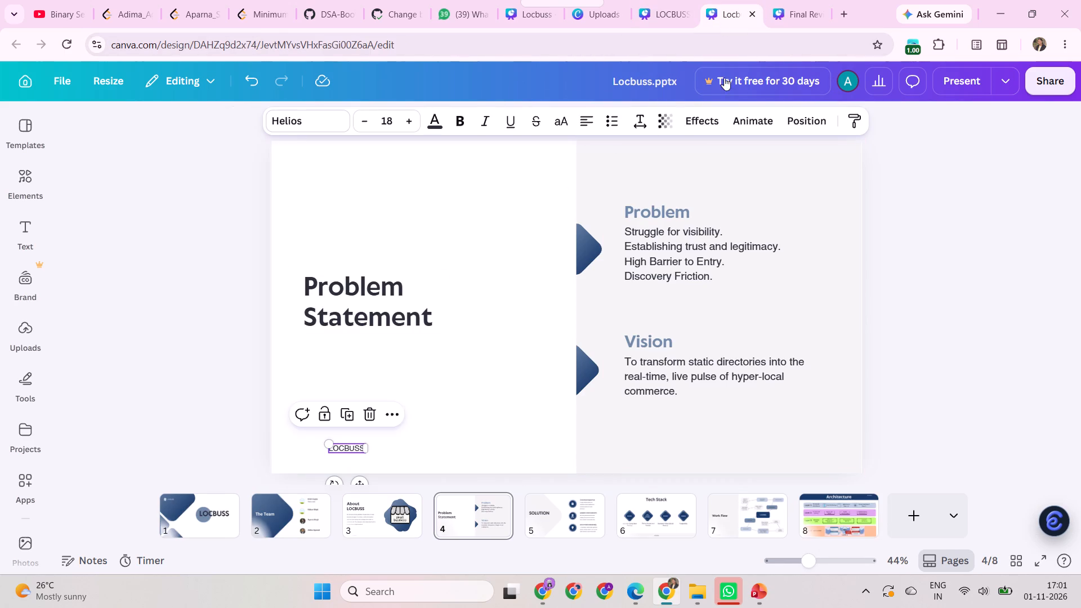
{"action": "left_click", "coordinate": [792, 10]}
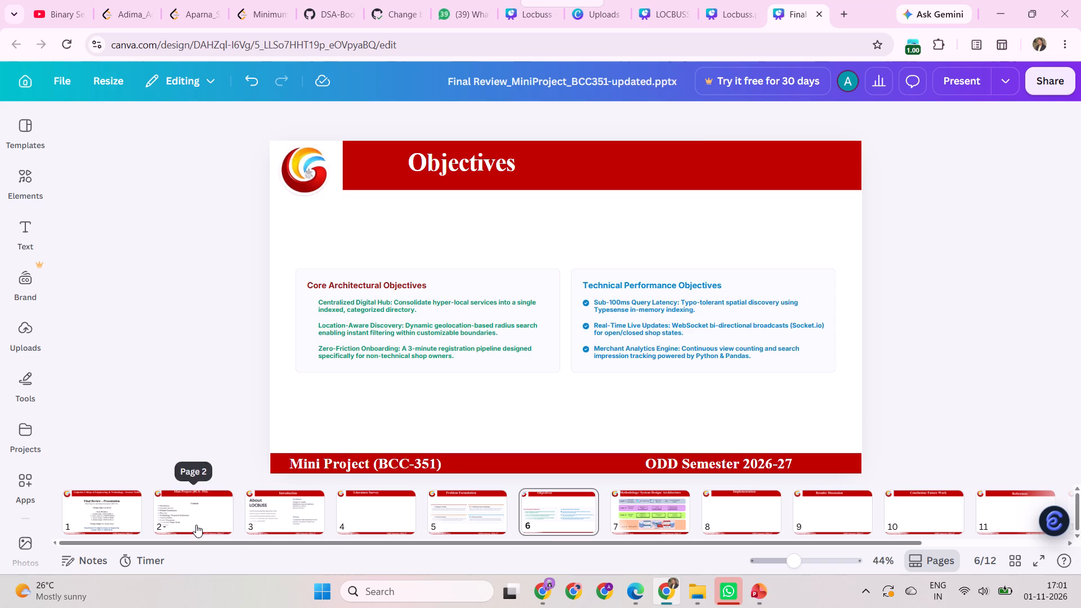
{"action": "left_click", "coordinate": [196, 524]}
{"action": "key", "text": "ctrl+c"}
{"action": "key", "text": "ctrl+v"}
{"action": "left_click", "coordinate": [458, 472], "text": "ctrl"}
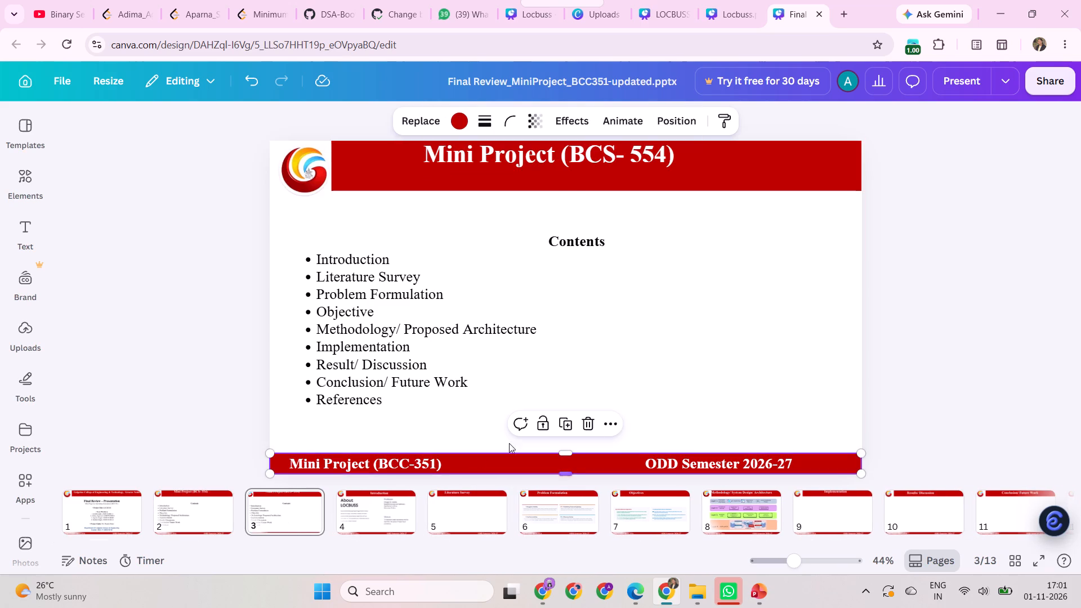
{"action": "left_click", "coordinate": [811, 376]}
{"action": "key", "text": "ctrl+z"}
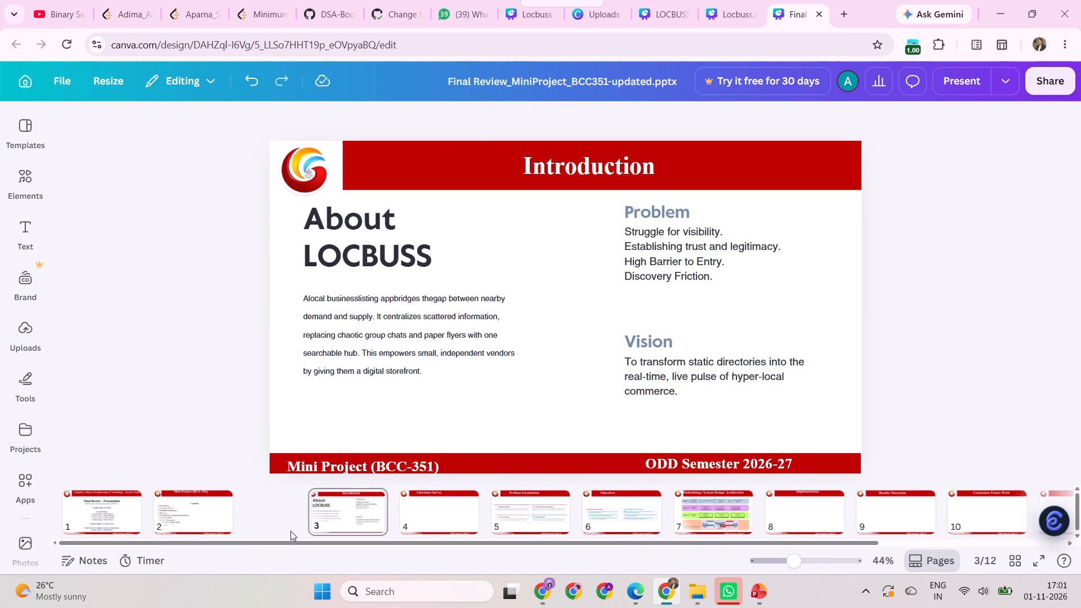
Copy the LOCBUSS label from the Locbuss deck's Problem Statement slide to the template's Introduction slide, placing it just above the footer's right end.
{"action": "left_click", "coordinate": [730, 2]}
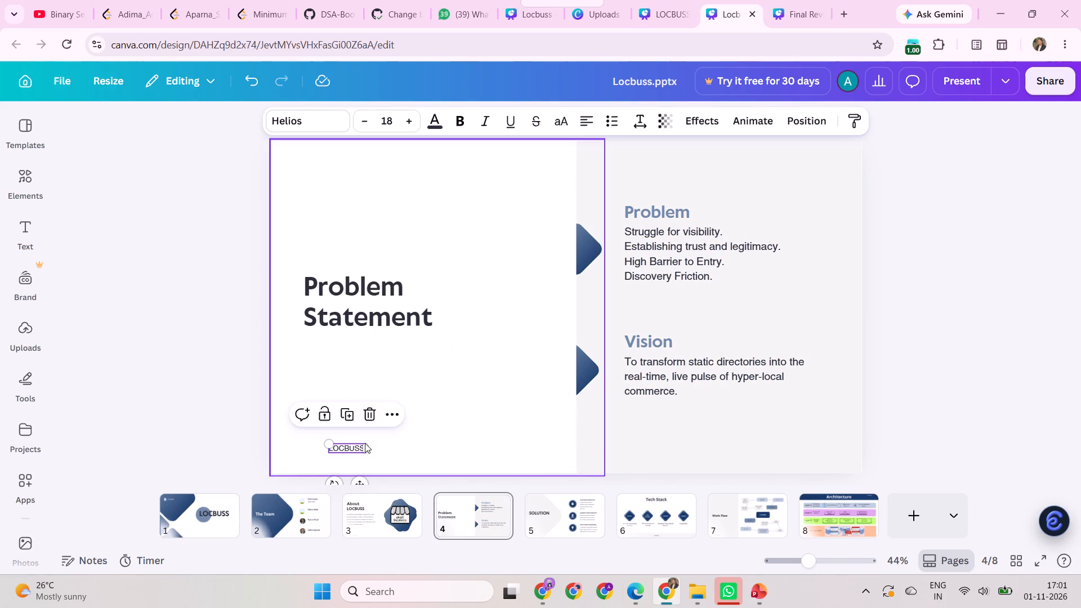
{"action": "left_click", "coordinate": [354, 449]}
{"action": "key", "text": "ctrl+c"}
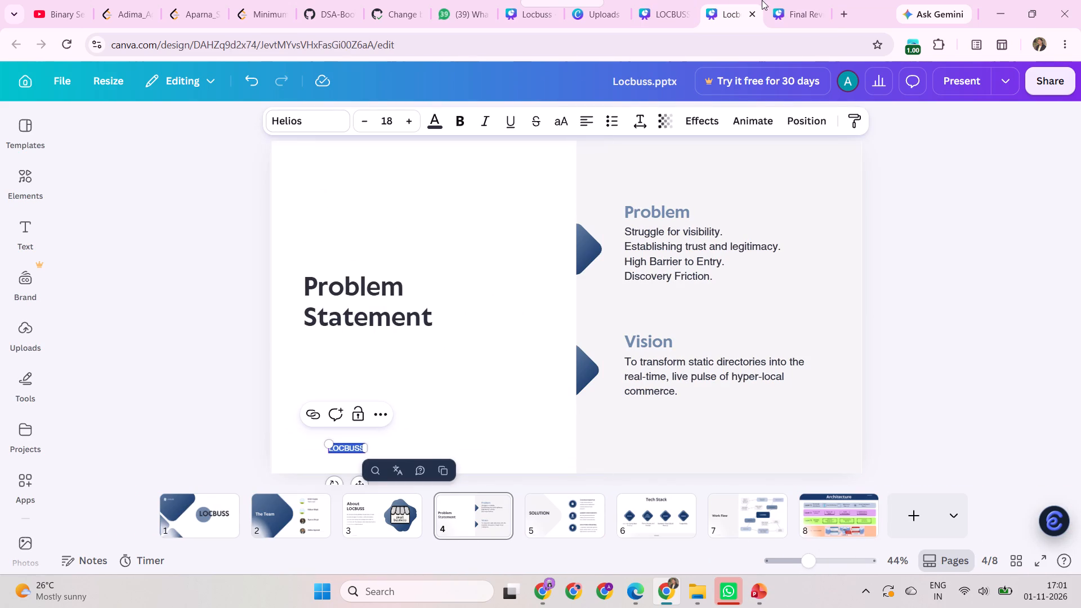
{"action": "left_click", "coordinate": [789, 3]}
{"action": "left_click", "coordinate": [430, 421]}
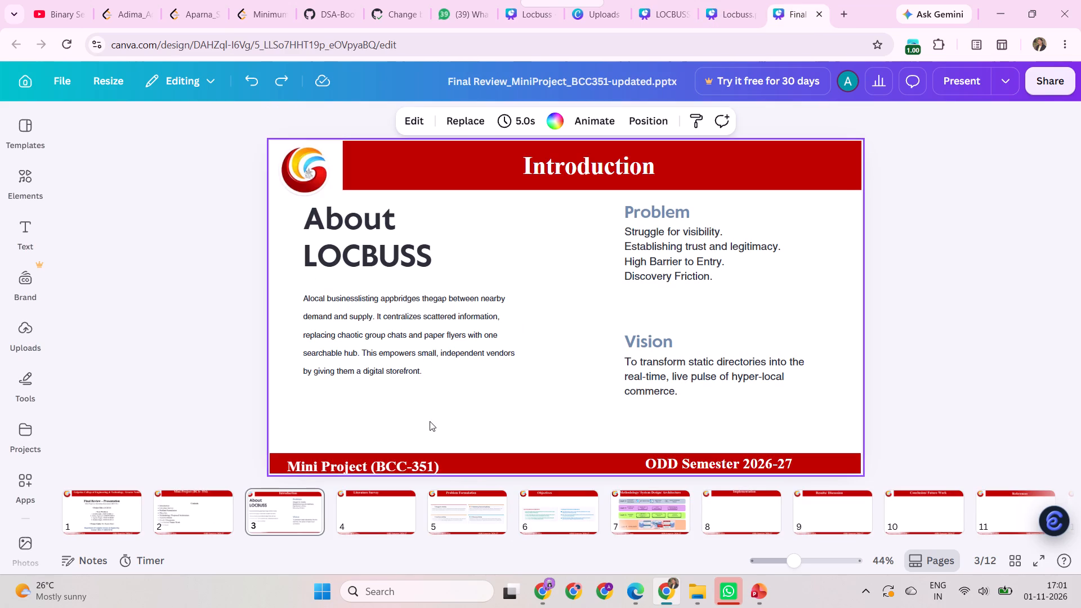
{"action": "key", "text": "ctrl+v"}
{"action": "left_click_drag", "start_coordinate": [579, 350], "coordinate": [499, 444]}
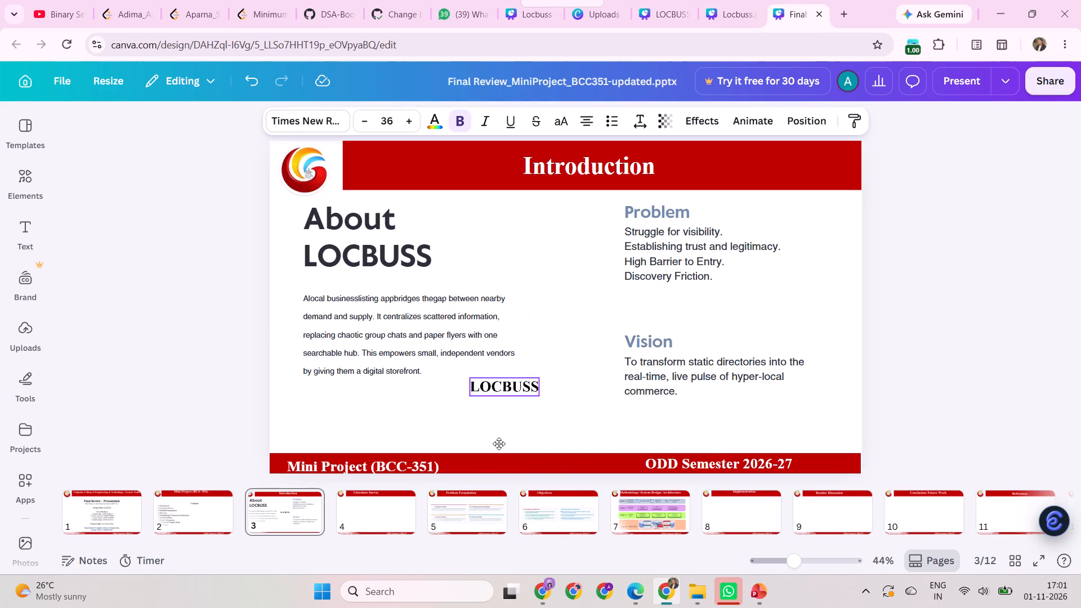
{"action": "left_click_drag", "start_coordinate": [499, 444], "coordinate": [815, 482]}
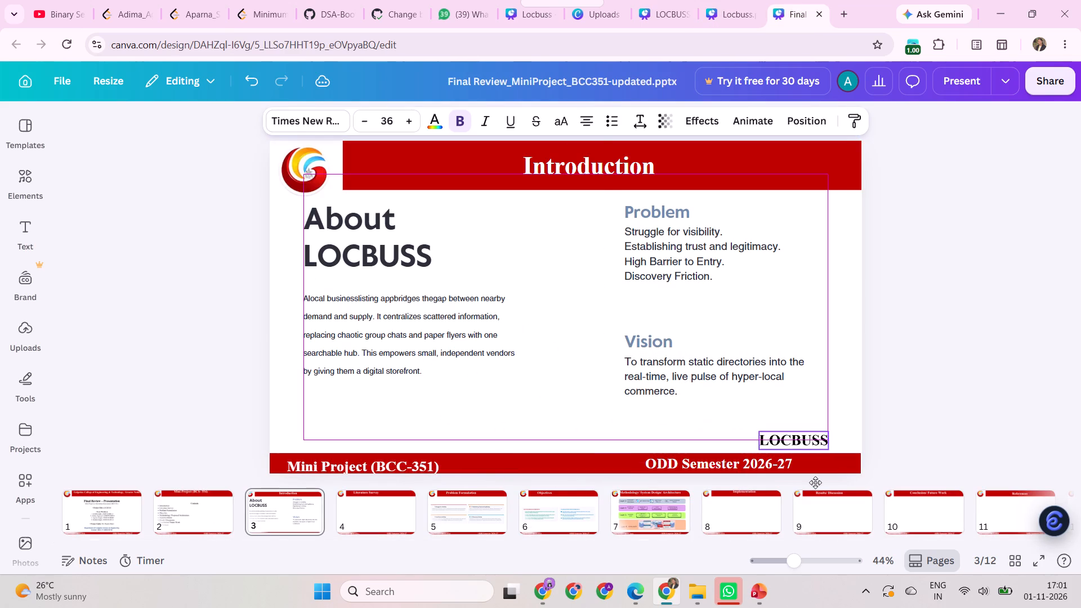
{"action": "left_click_drag", "start_coordinate": [815, 482], "coordinate": [831, 484]}
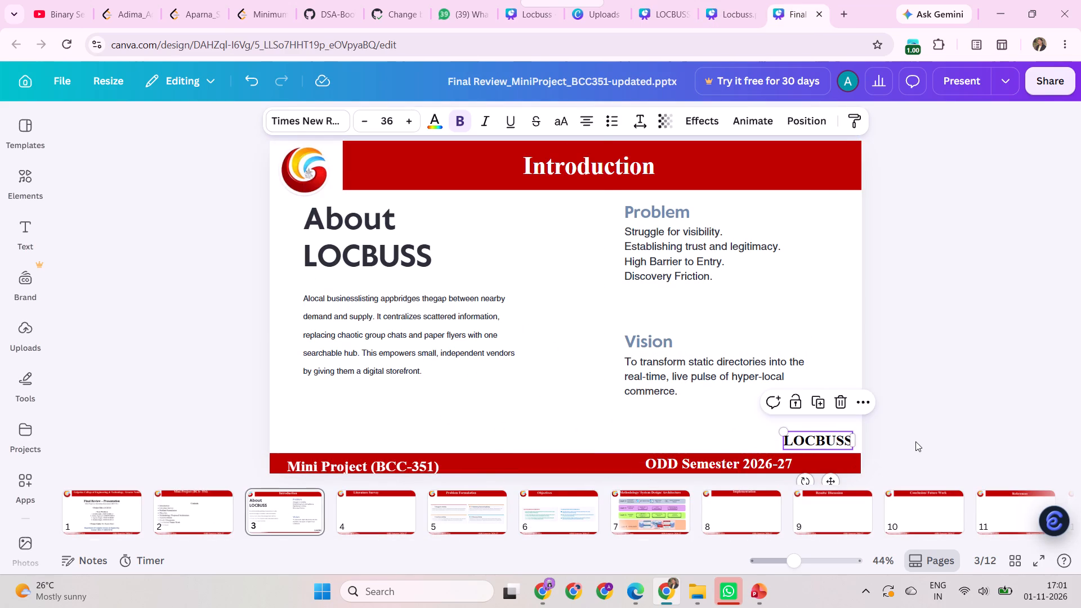
{"action": "left_click", "coordinate": [915, 441]}
Paste the LOCBUSS label onto the Literature Survey slide and place it just above the footer's right end.
{"action": "left_click", "coordinate": [369, 524]}
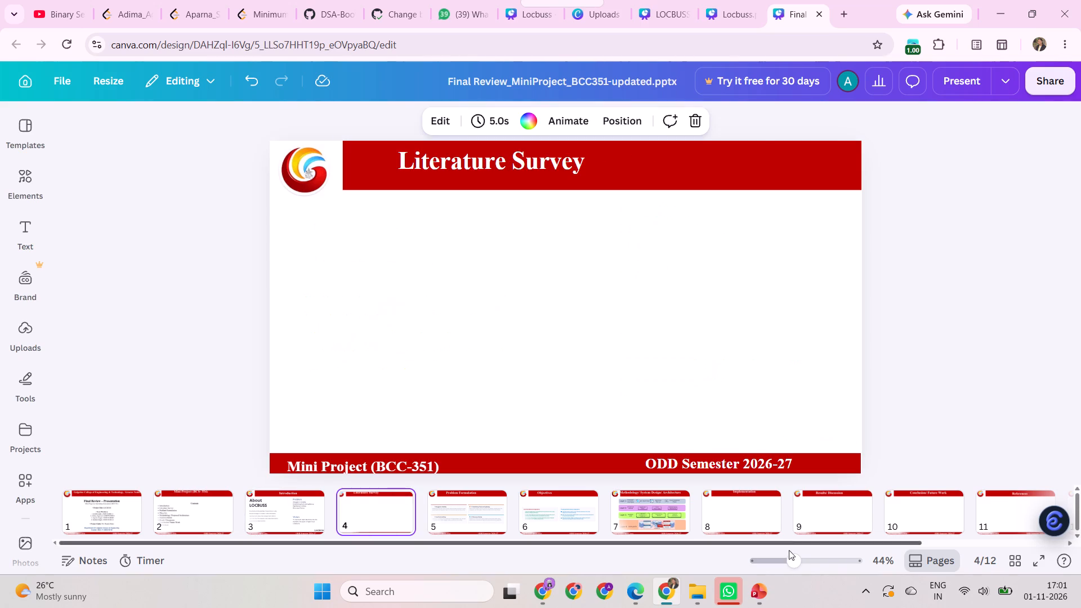
{"action": "key", "text": "ctrl+v"}
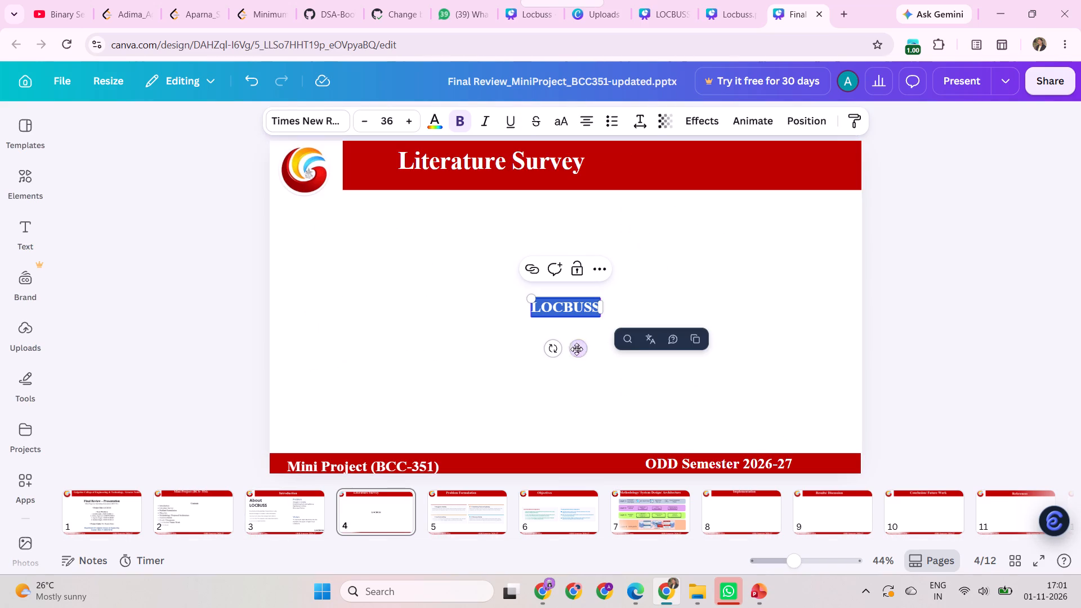
{"action": "left_click_drag", "start_coordinate": [579, 347], "coordinate": [832, 522]}
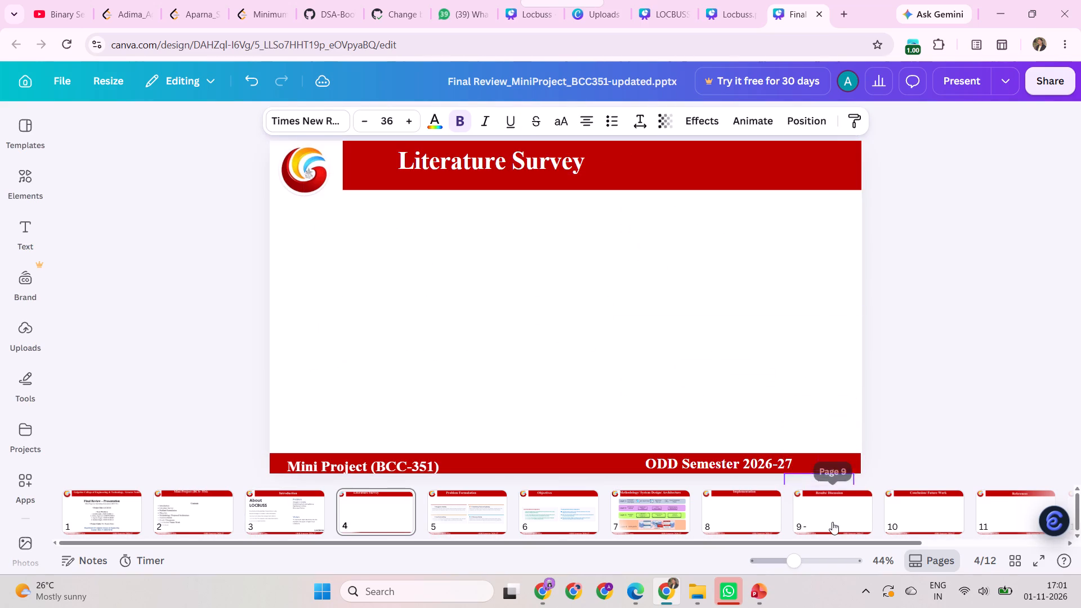
{"action": "left_click_drag", "start_coordinate": [832, 522], "coordinate": [827, 477]}
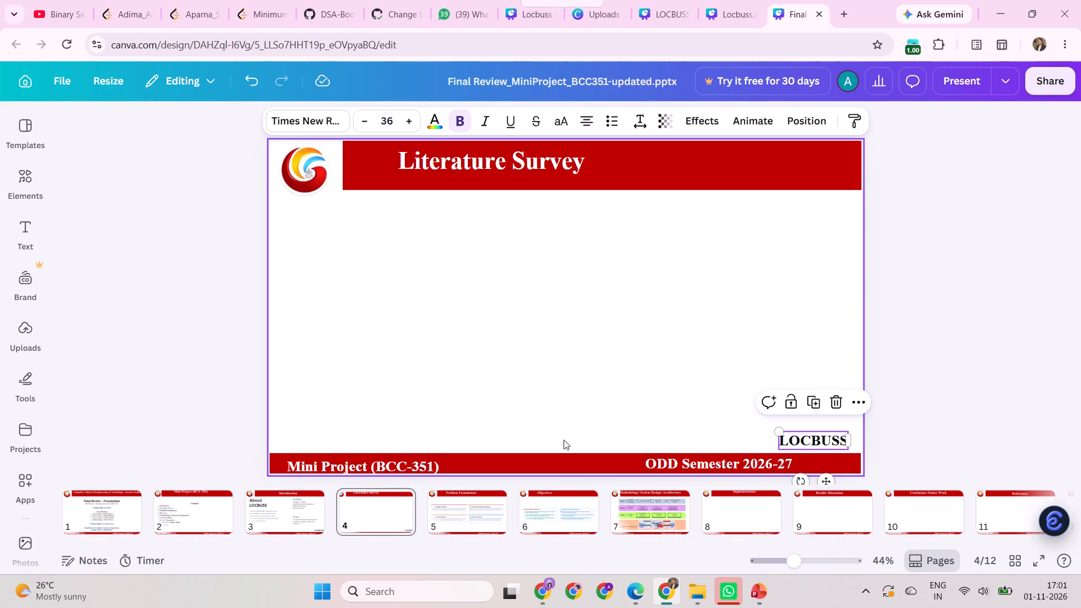
{"action": "left_click", "coordinate": [882, 433]}
Copy the positioned LOCBUSS label from the Literature Survey slide to the Problem Formulation, Objectives, Methodology/System Design/Architecture and Implementation slides.
{"action": "left_click", "coordinate": [821, 439]}
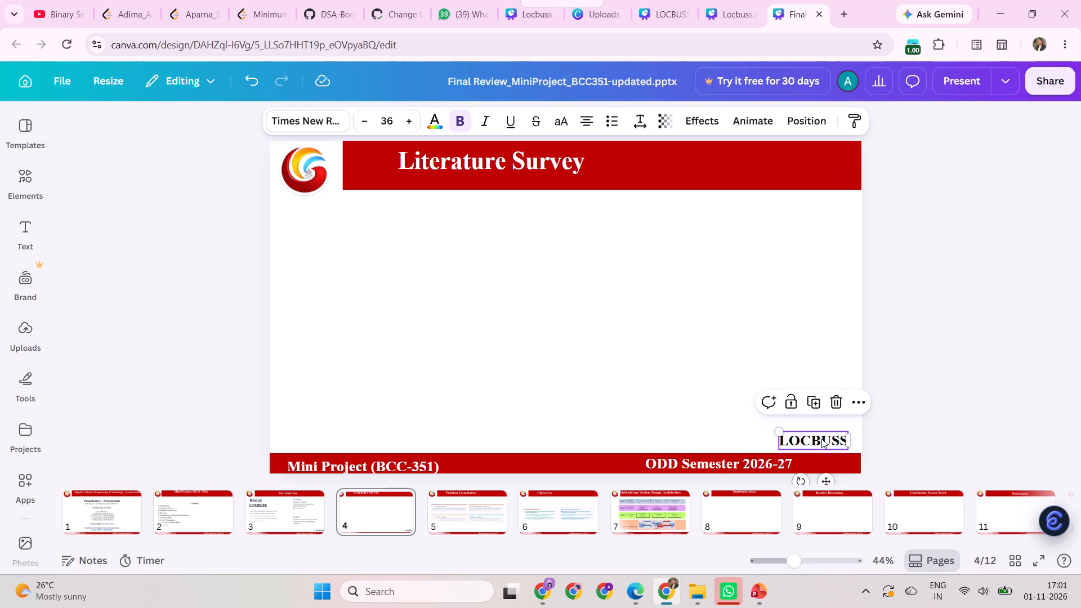
{"action": "key", "text": "ctrl+c"}
{"action": "left_click", "coordinate": [388, 515]}
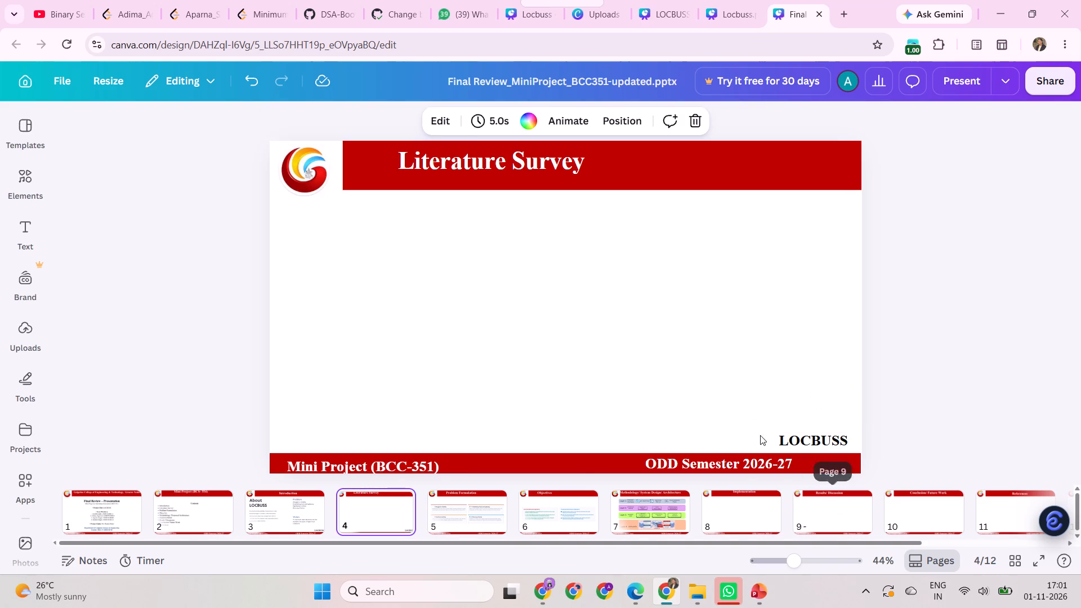
{"action": "left_click", "coordinate": [448, 526]}
{"action": "key", "text": "ctrl+v"}
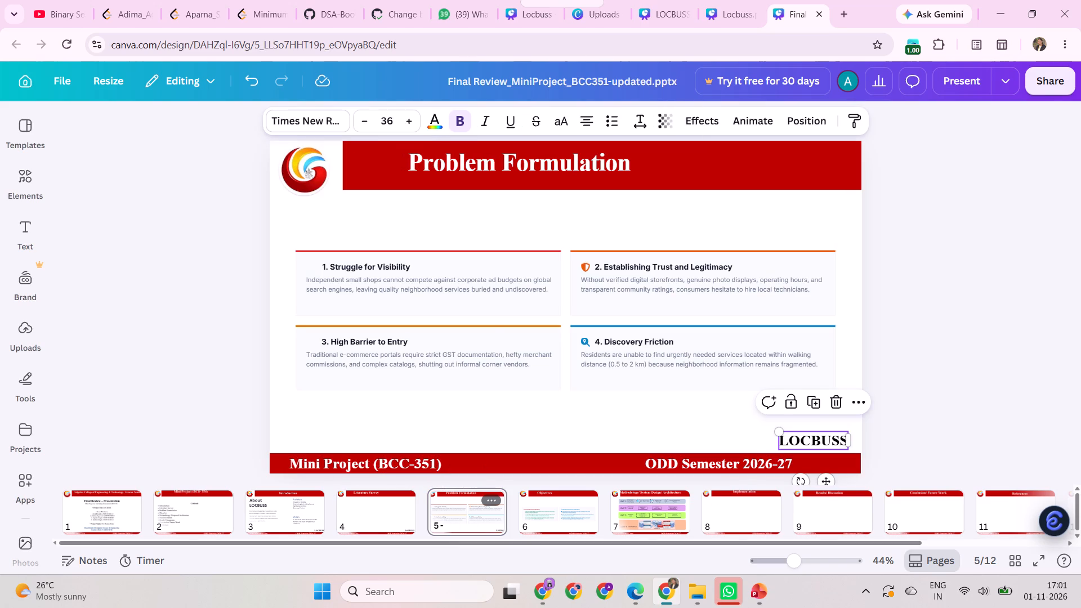
{"action": "left_click", "coordinate": [574, 516]}
{"action": "key", "text": "ctrl+v"}
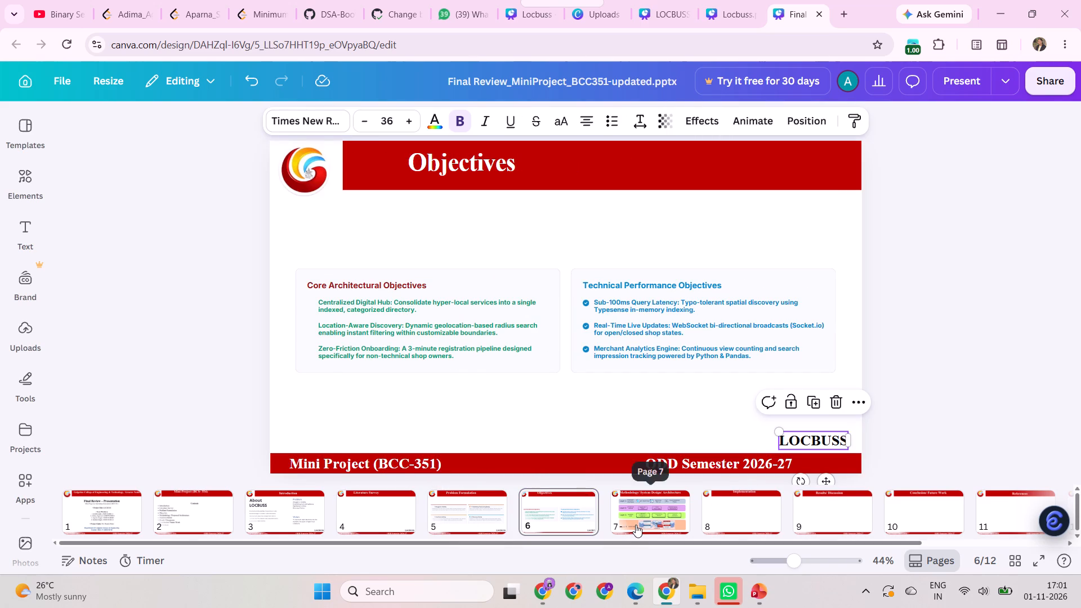
{"action": "left_click", "coordinate": [636, 525]}
{"action": "key", "text": "ctrl+v"}
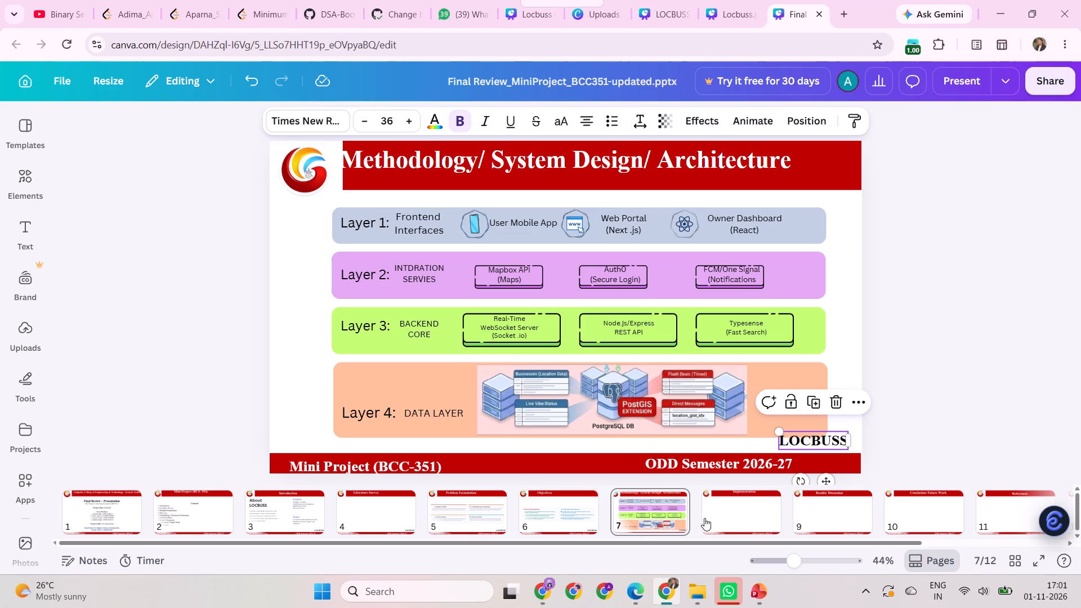
{"action": "left_click", "coordinate": [732, 512]}
{"action": "key", "text": "ctrl+v"}
Paste the same LOCBUSS label onto the Results, Conclusion/Future Work, References and Thank You slides.
{"action": "left_click", "coordinate": [834, 516]}
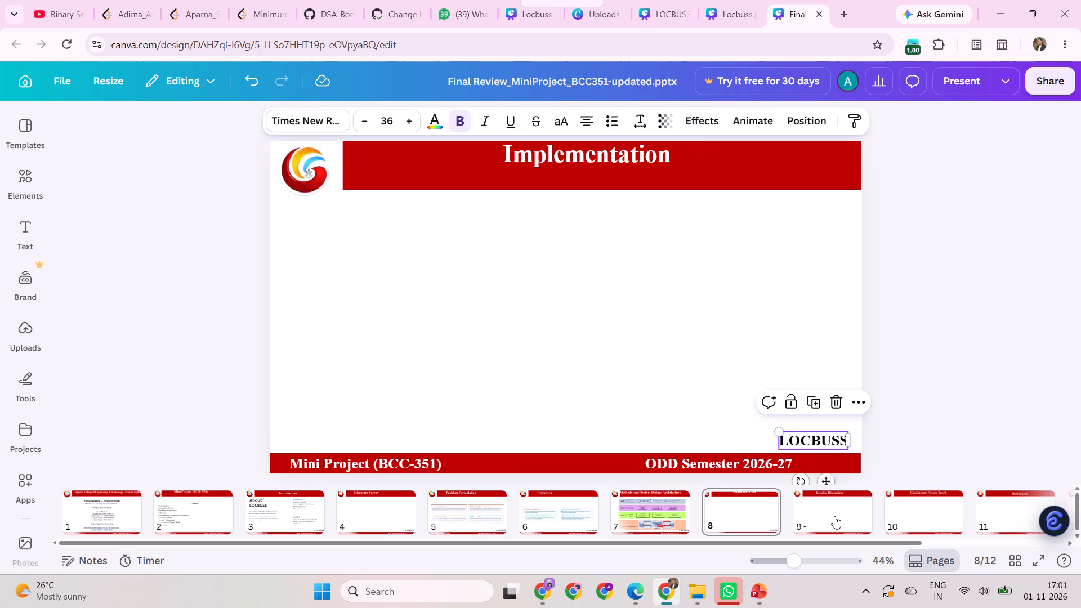
{"action": "key", "text": "ctrl+v"}
{"action": "left_click", "coordinate": [945, 528]}
{"action": "key", "text": "ctrl+v"}
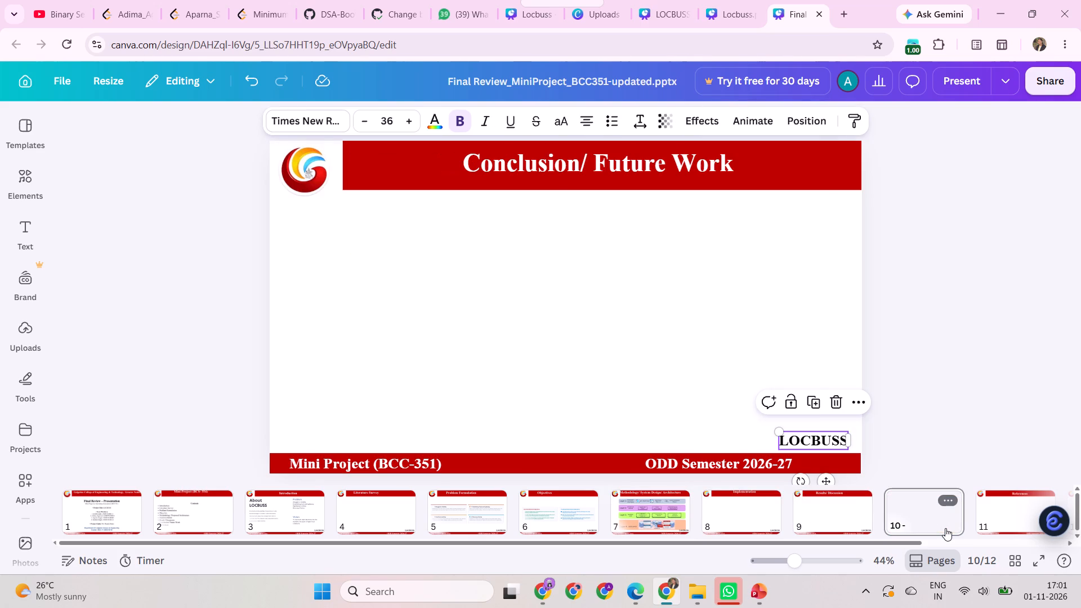
{"action": "left_click", "coordinate": [1009, 516]}
{"action": "key", "text": "ctrl+v"}
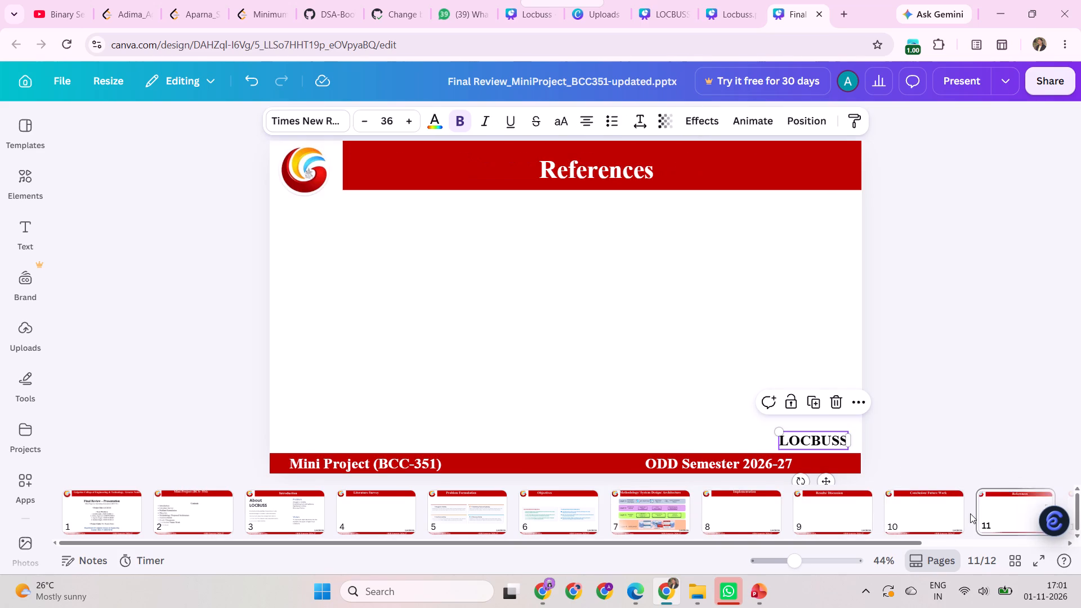
{"action": "scroll", "coordinate": [970, 513], "scroll_direction": "left", "scroll_amount": 5}
{"action": "left_click", "coordinate": [913, 525]}
{"action": "key", "text": "ctrl+v"}
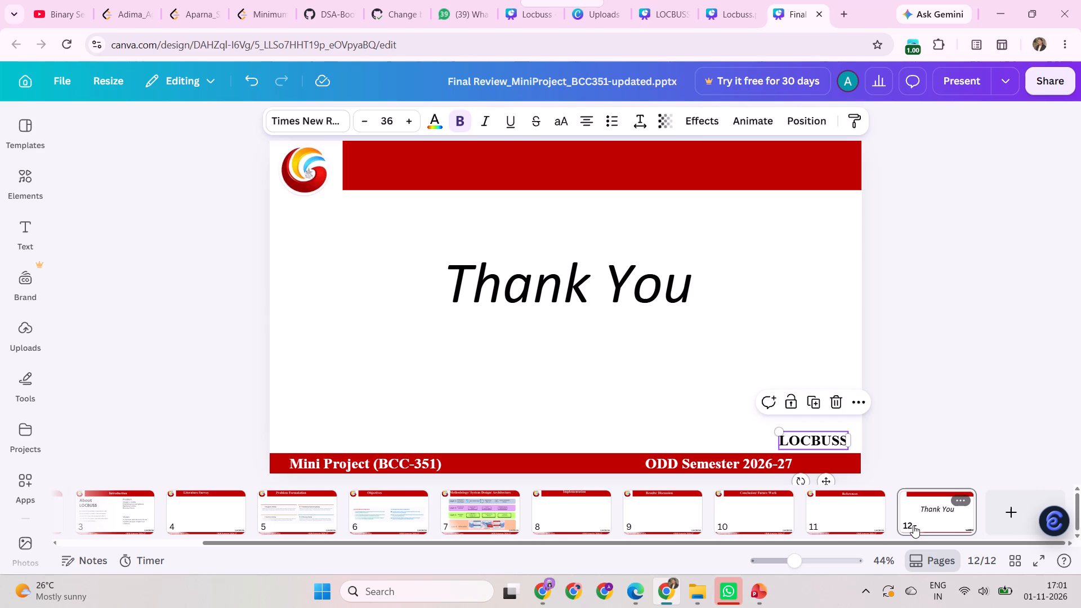
Review the template's Contents and Introduction slides, and compare the Final Review Presentation's Methodology and Implementation slides with the Locbuss deck's Work Flow slide.
{"action": "scroll", "coordinate": [716, 493], "scroll_direction": "right", "scroll_amount": 8}
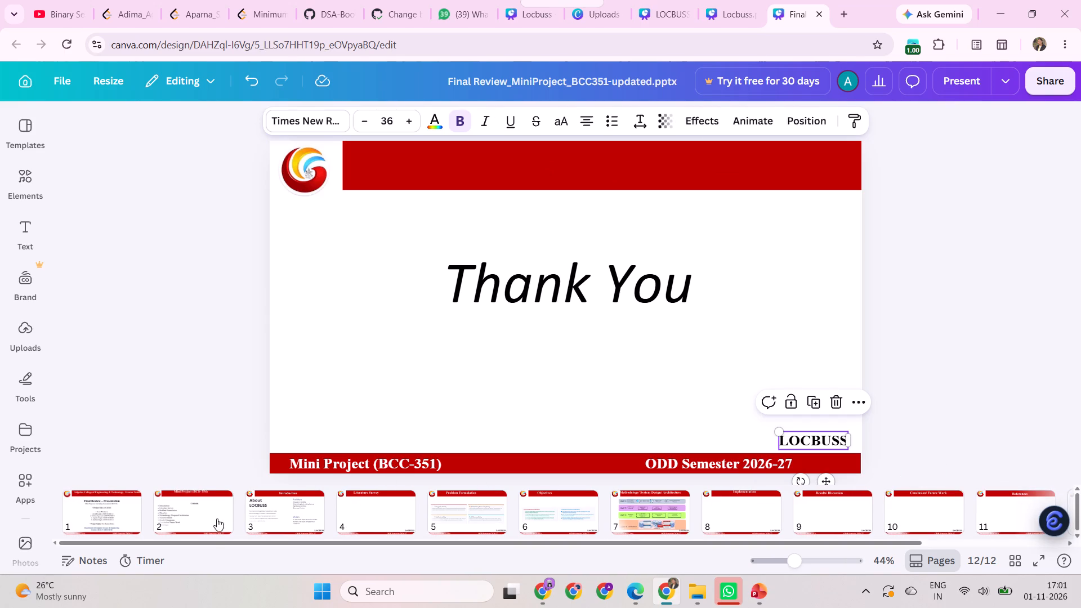
{"action": "left_click", "coordinate": [211, 527]}
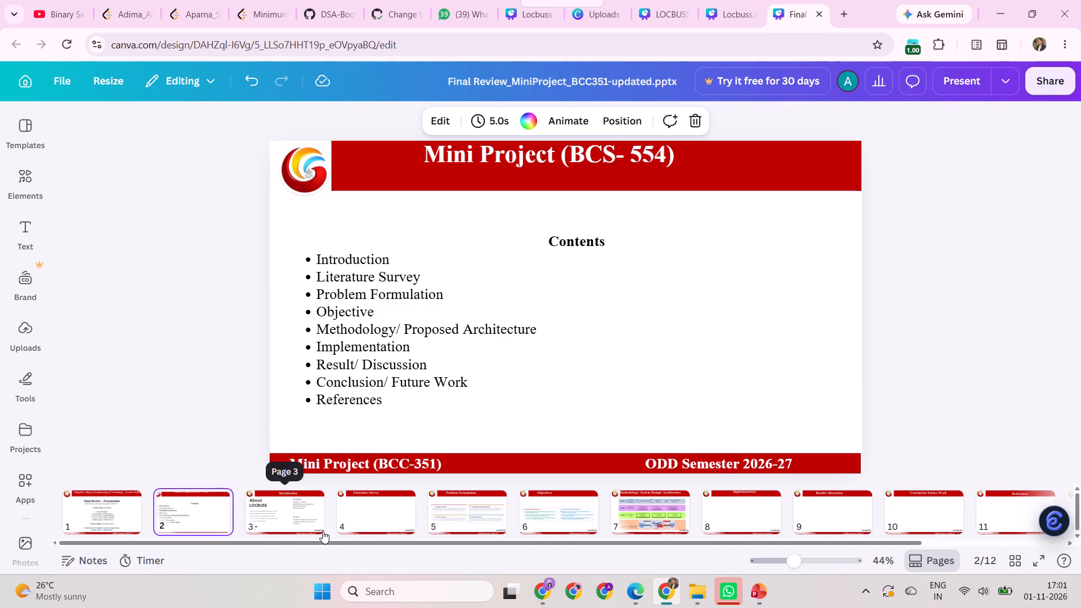
{"action": "left_click", "coordinate": [279, 514]}
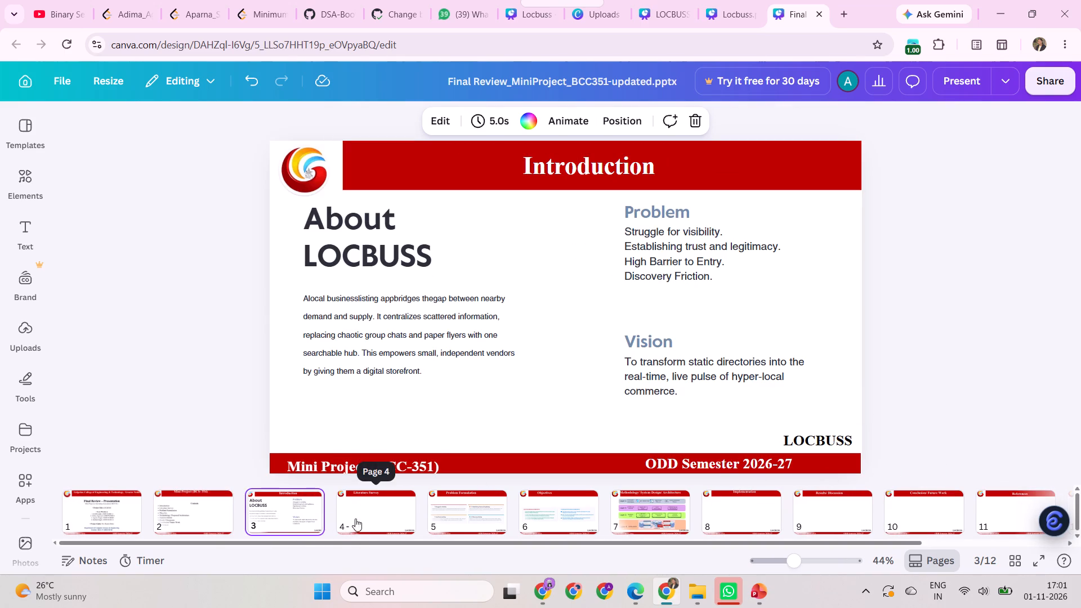
{"action": "left_click", "coordinate": [736, 17]}
{"action": "left_click", "coordinate": [658, 23]}
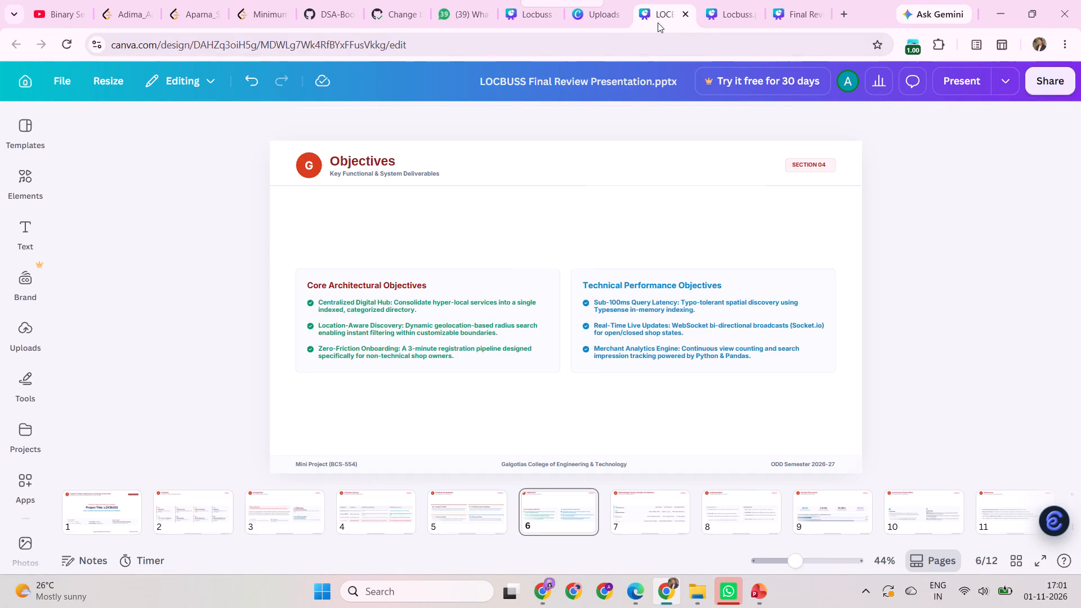
{"action": "key", "text": "Right"}
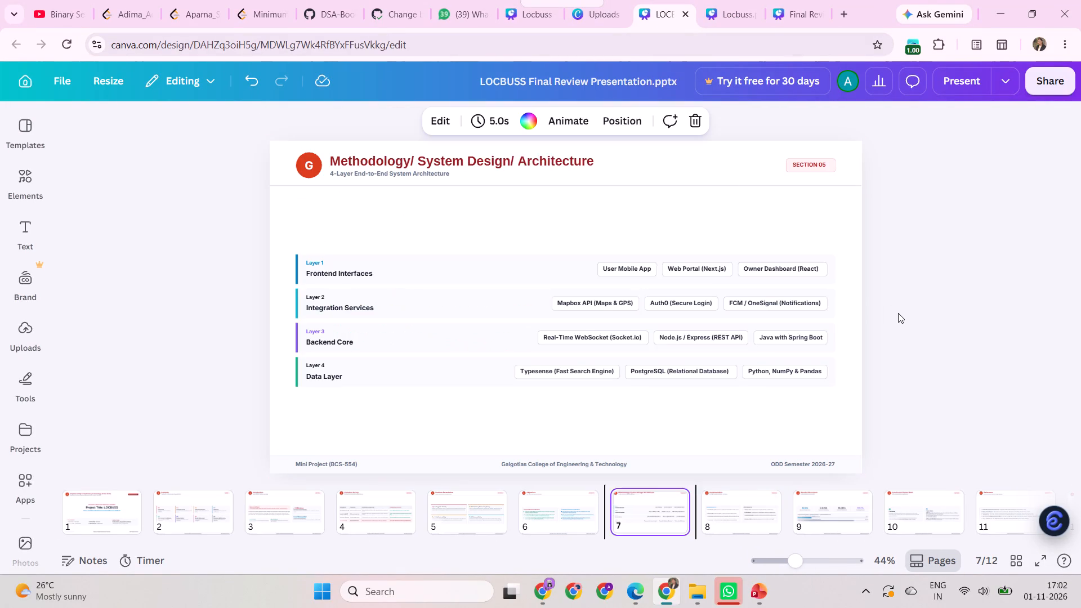
{"action": "key", "text": "Right"}
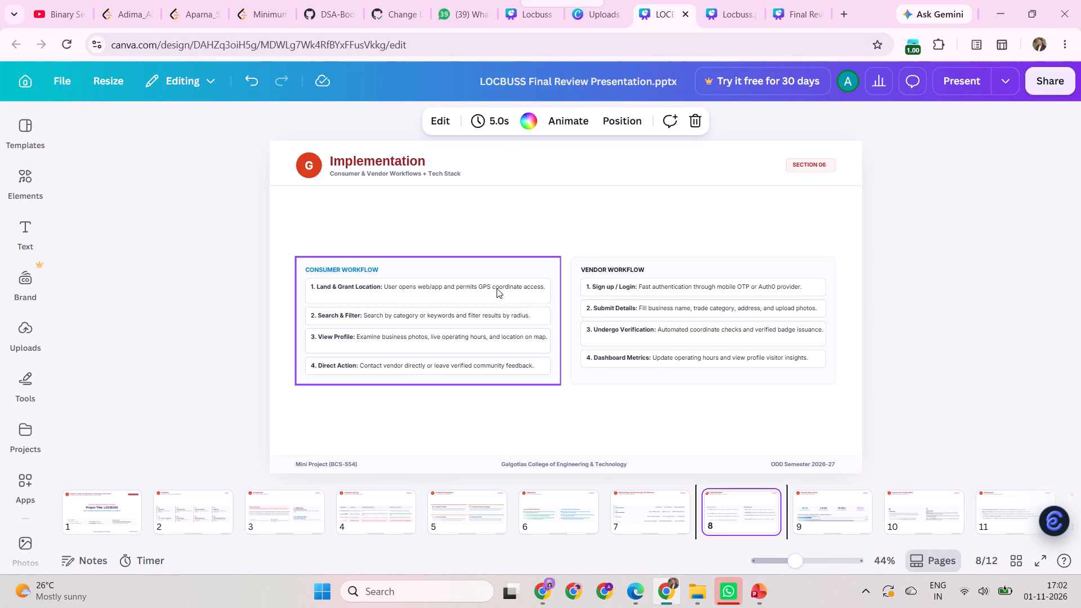
{"action": "left_click", "coordinate": [734, 12]}
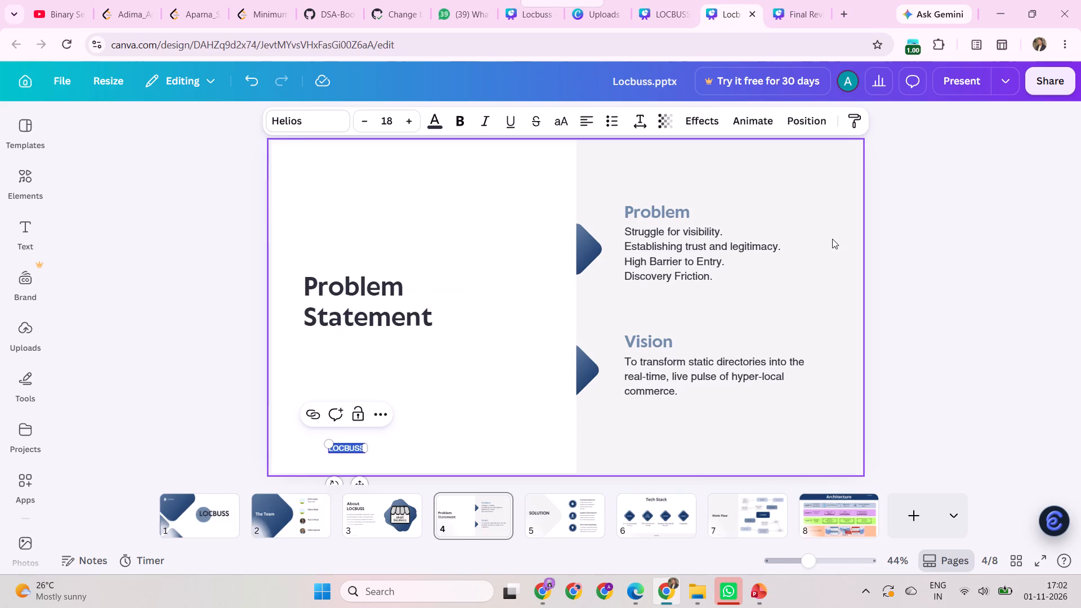
{"action": "key", "text": "Right"}
{"action": "key", "text": "Right"}
{"action": "key", "text": "Right"}
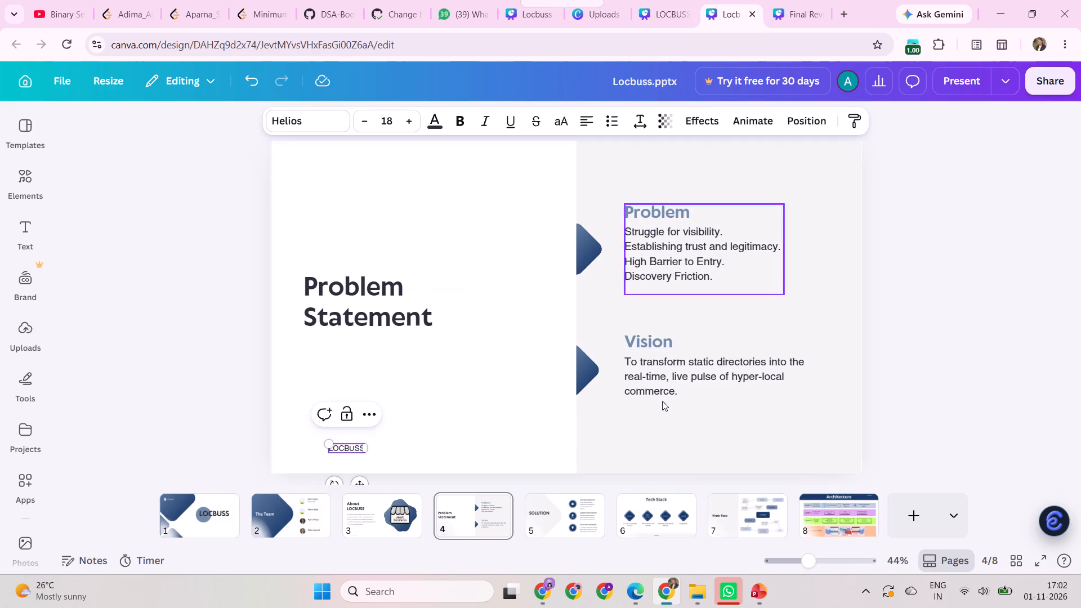
{"action": "left_click", "coordinate": [773, 525]}
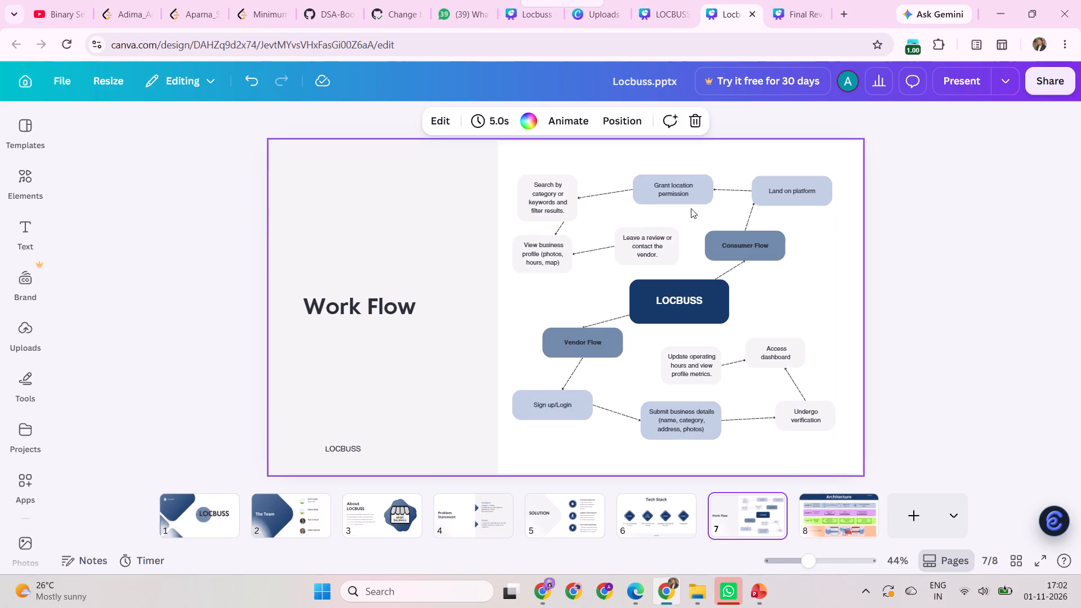
Copy the Work Flow diagram from the Locbuss deck onto the template's Implementation slide, scaled down to sit below the red header.
{"action": "left_click", "coordinate": [593, 206]}
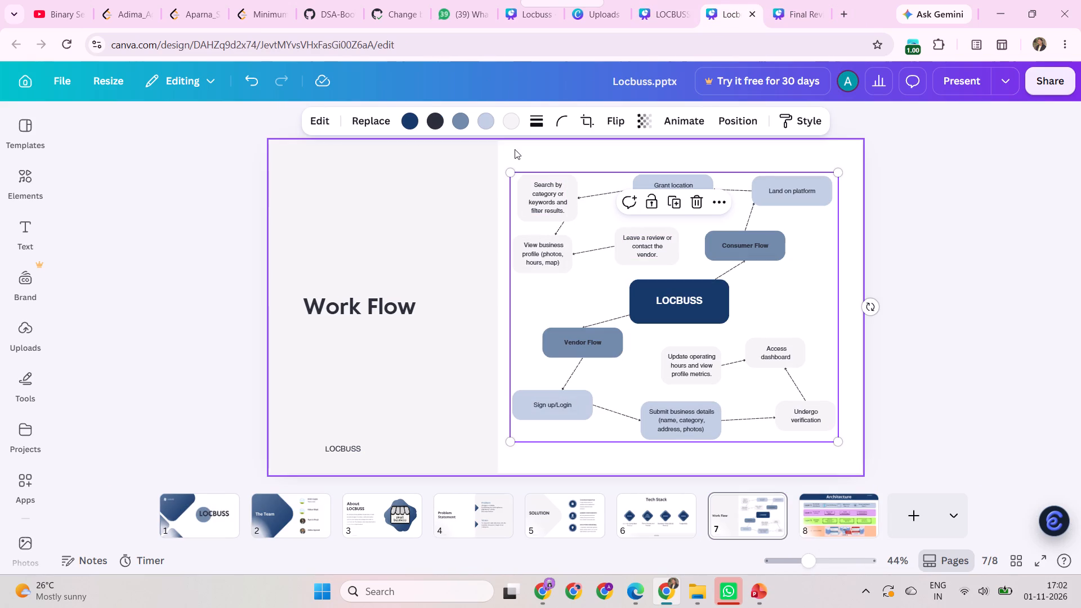
{"action": "left_click_drag", "start_coordinate": [519, 152], "coordinate": [832, 432]}
{"action": "key", "text": "ctrl+c"}
{"action": "left_click", "coordinate": [832, 432], "text": "ctrl"}
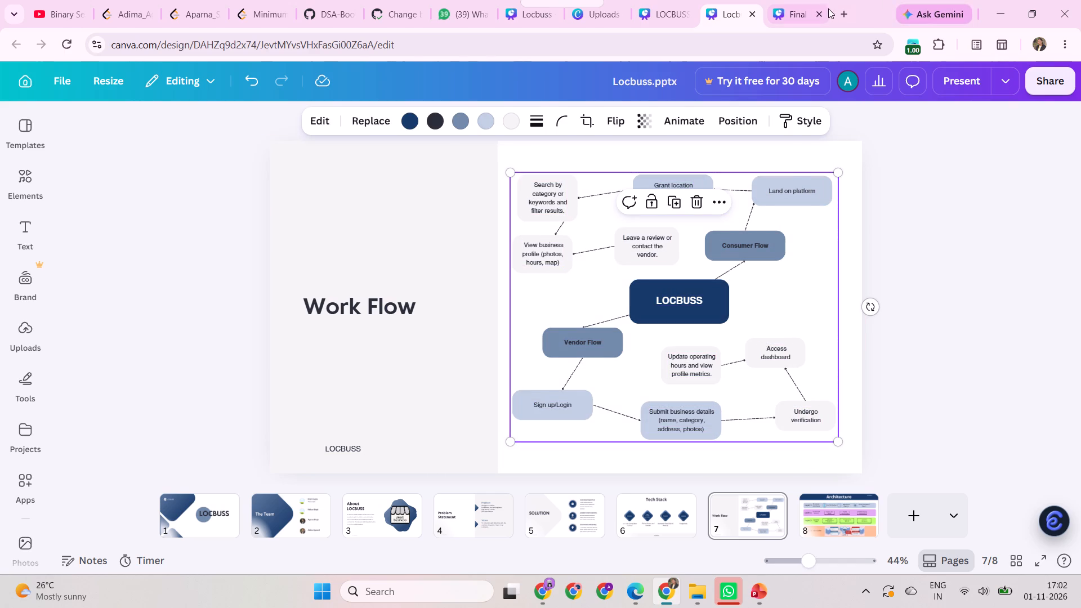
{"action": "left_click", "coordinate": [807, 14]}
{"action": "left_click", "coordinate": [749, 521]}
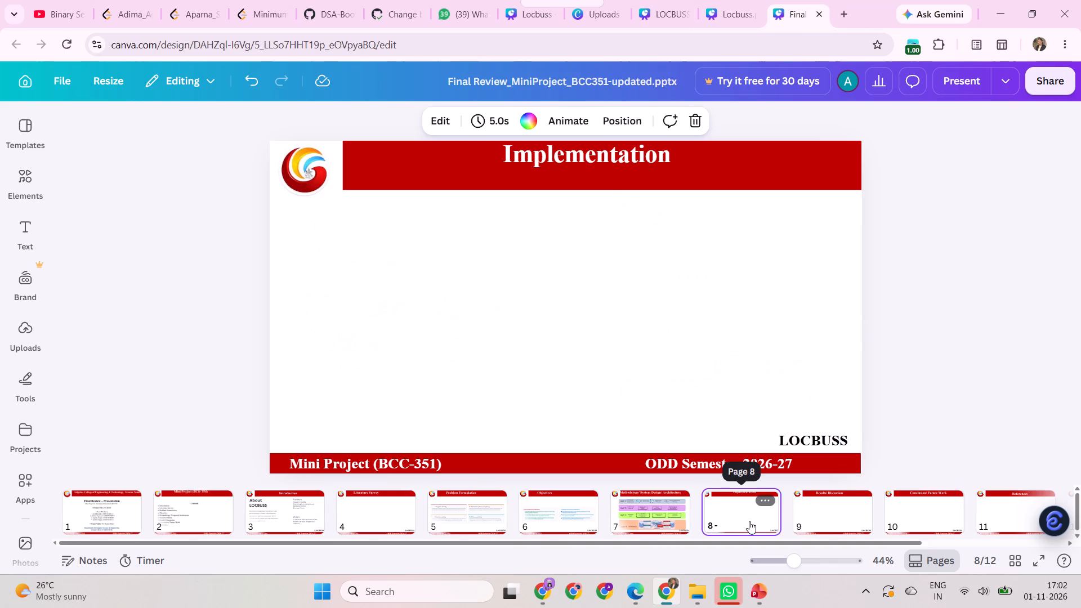
{"action": "left_click", "coordinate": [662, 529]}
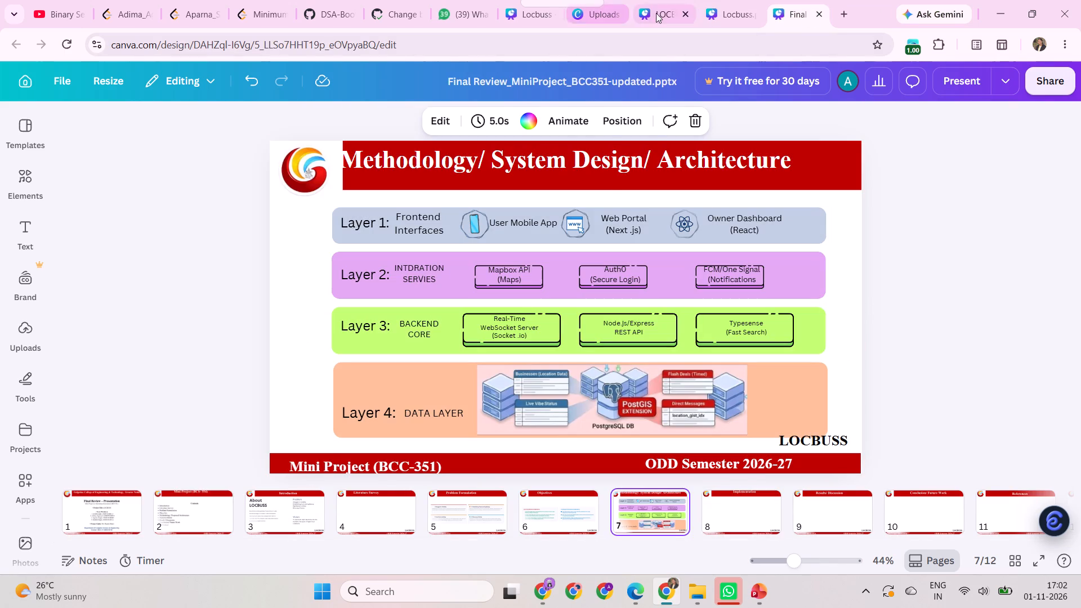
{"action": "left_click", "coordinate": [730, 14]}
{"action": "left_click", "coordinate": [651, 20]}
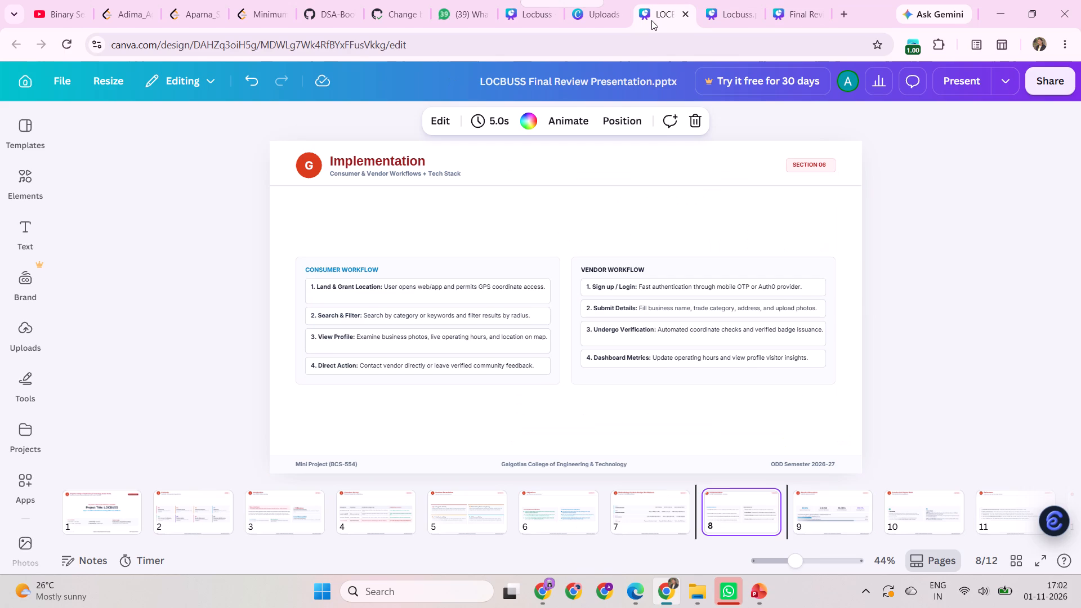
{"action": "left_click", "coordinate": [780, 19]}
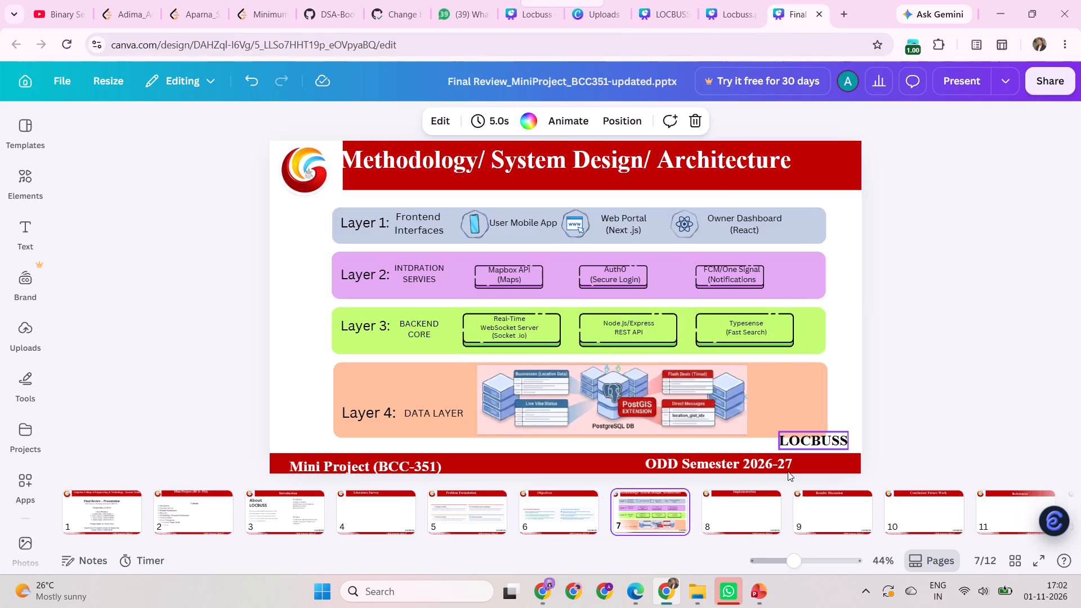
{"action": "left_click", "coordinate": [742, 525]}
{"action": "key", "text": "ctrl+v"}
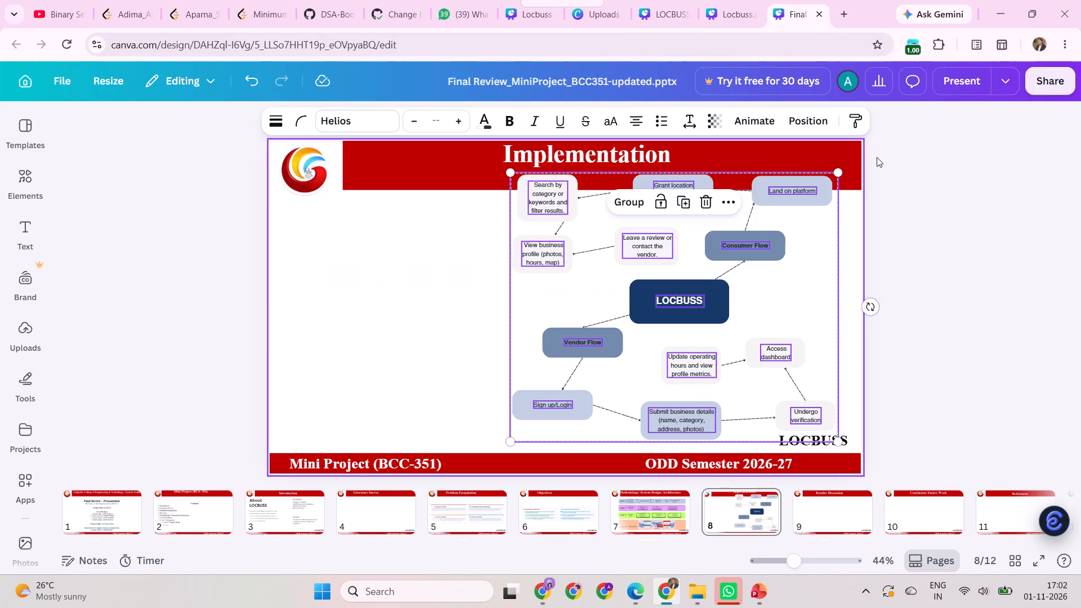
{"action": "left_click_drag", "start_coordinate": [841, 173], "coordinate": [829, 203]}
{"action": "left_click", "coordinate": [997, 277]}
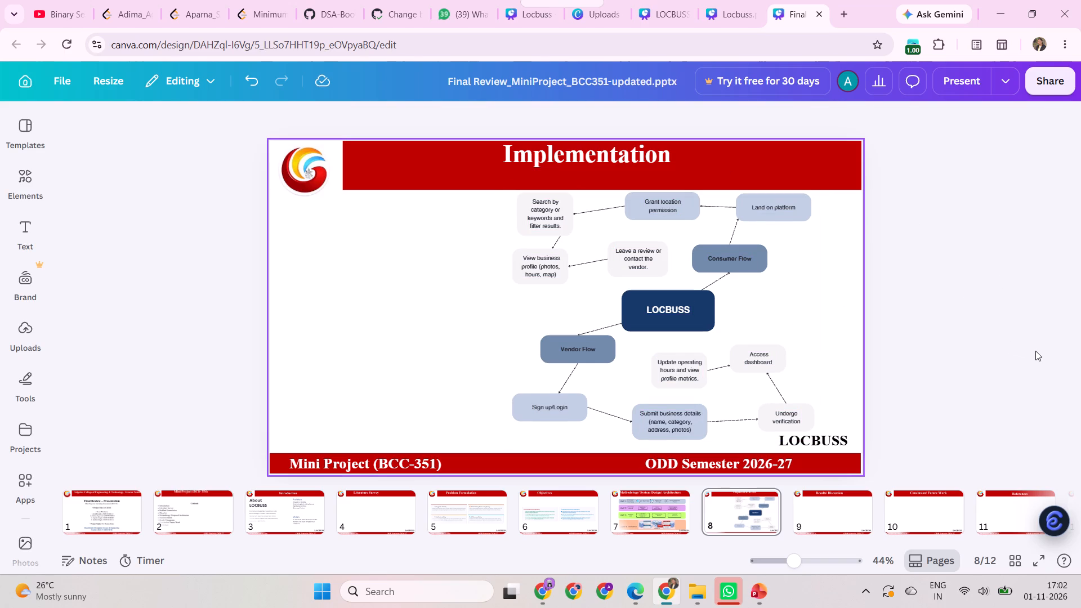
Compare the template's Implementation and Methodology slides with the matching slides in the LOCBUSS Final Review Presentation.
{"action": "left_click", "coordinate": [647, 16]}
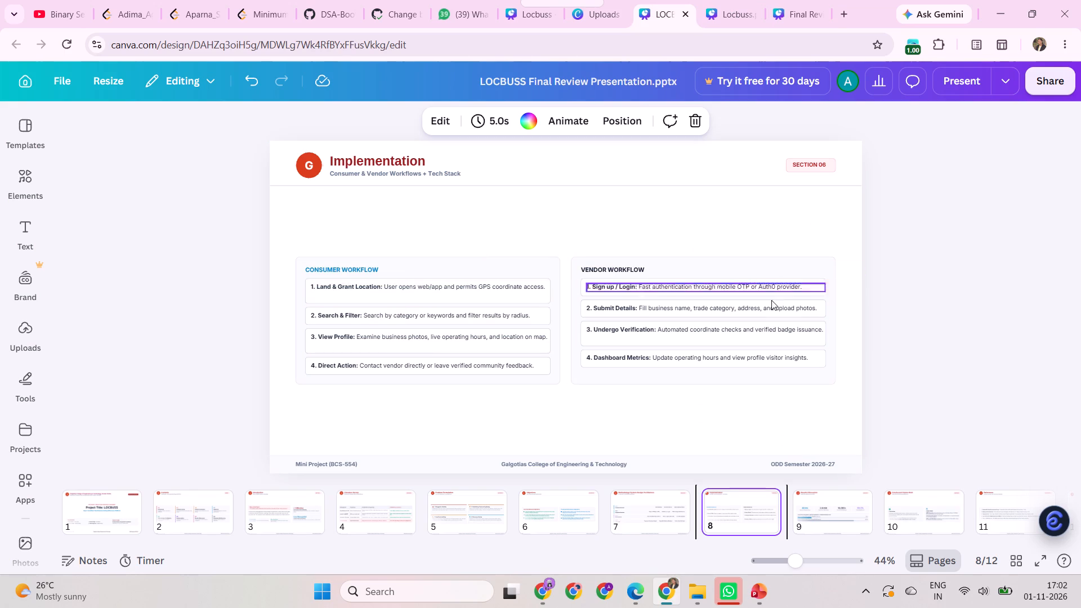
{"action": "left_click", "coordinate": [1060, 307]}
{"action": "left_click", "coordinate": [781, 16]}
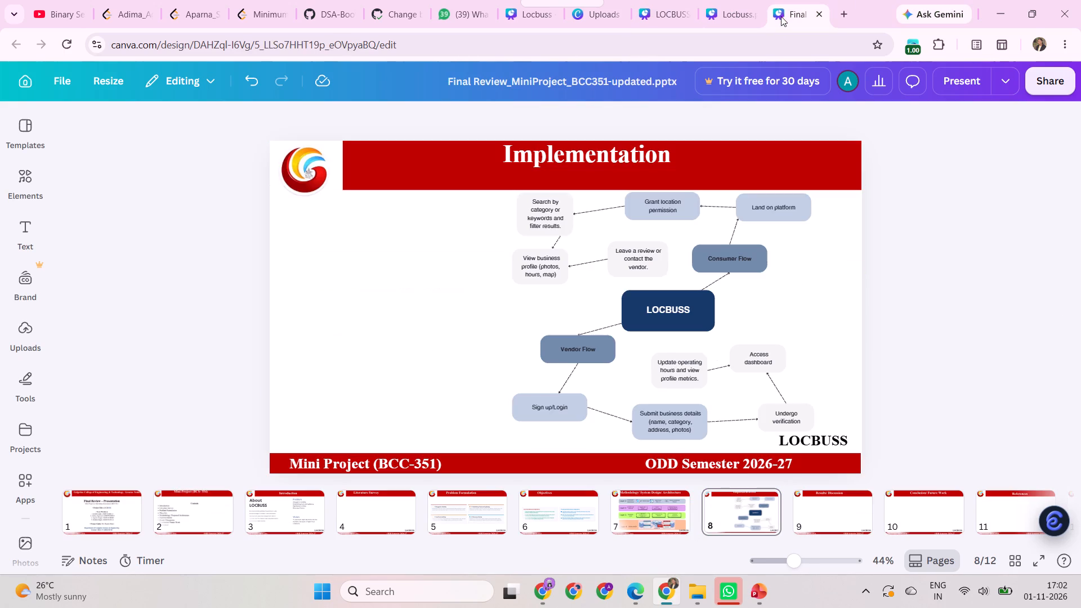
{"action": "left_click", "coordinate": [922, 364]}
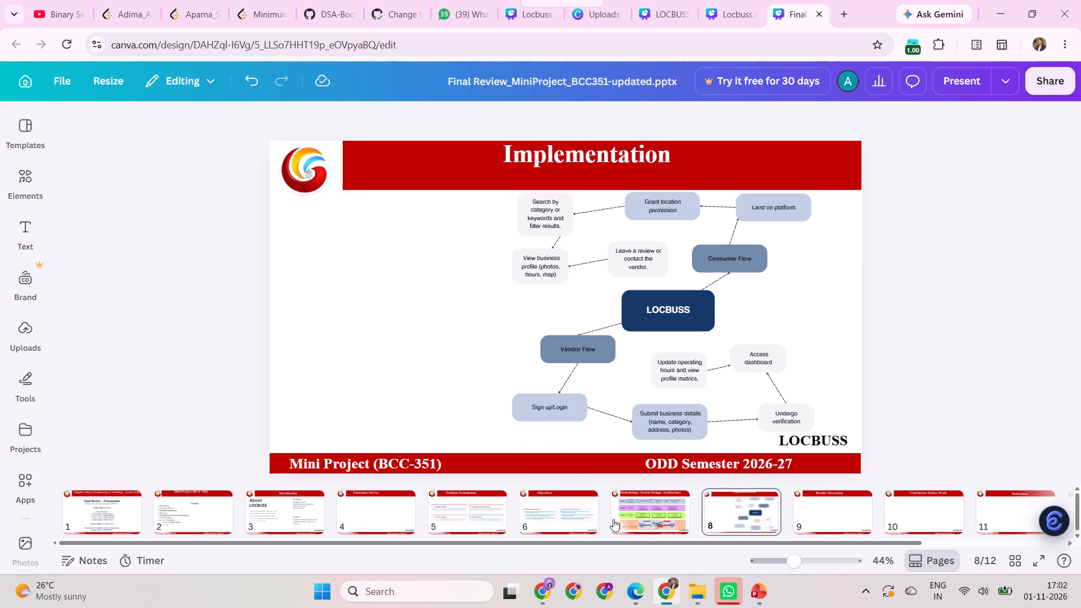
{"action": "left_click", "coordinate": [639, 511]}
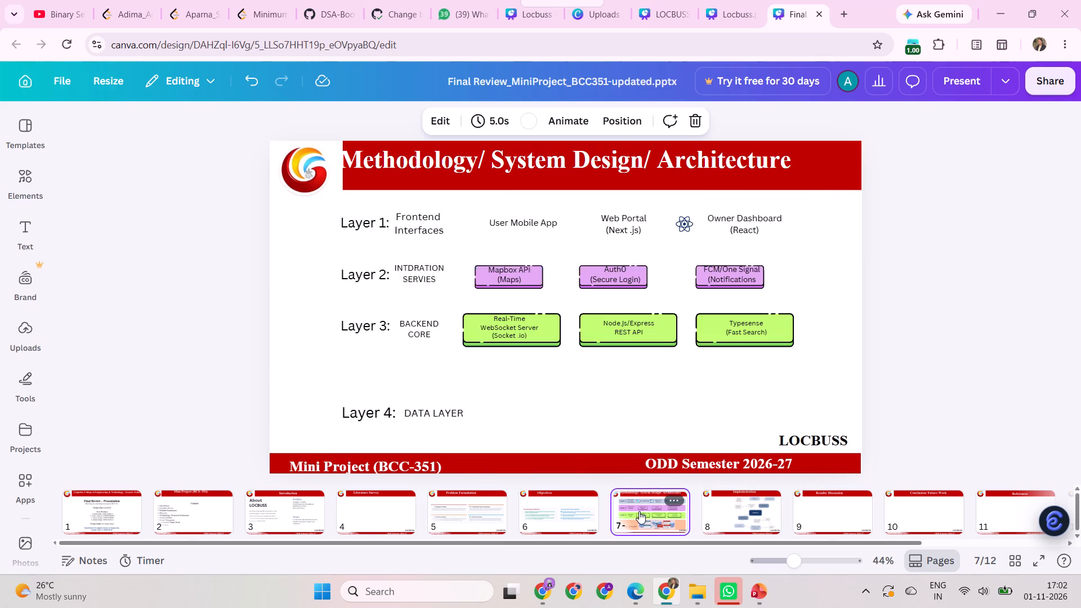
{"action": "left_click", "coordinate": [677, 12]}
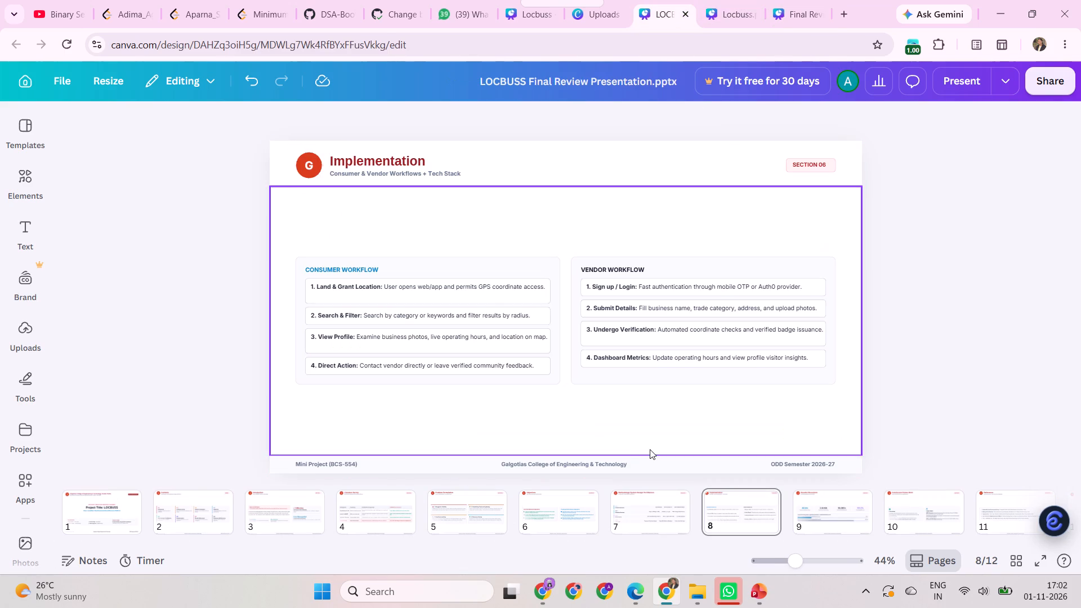
{"action": "left_click", "coordinate": [670, 533]}
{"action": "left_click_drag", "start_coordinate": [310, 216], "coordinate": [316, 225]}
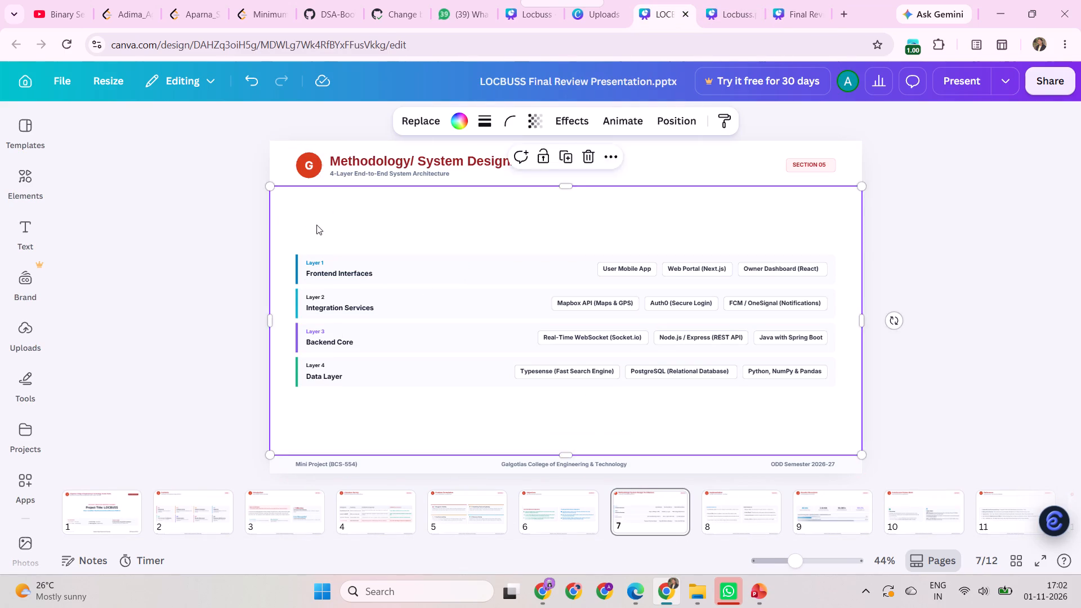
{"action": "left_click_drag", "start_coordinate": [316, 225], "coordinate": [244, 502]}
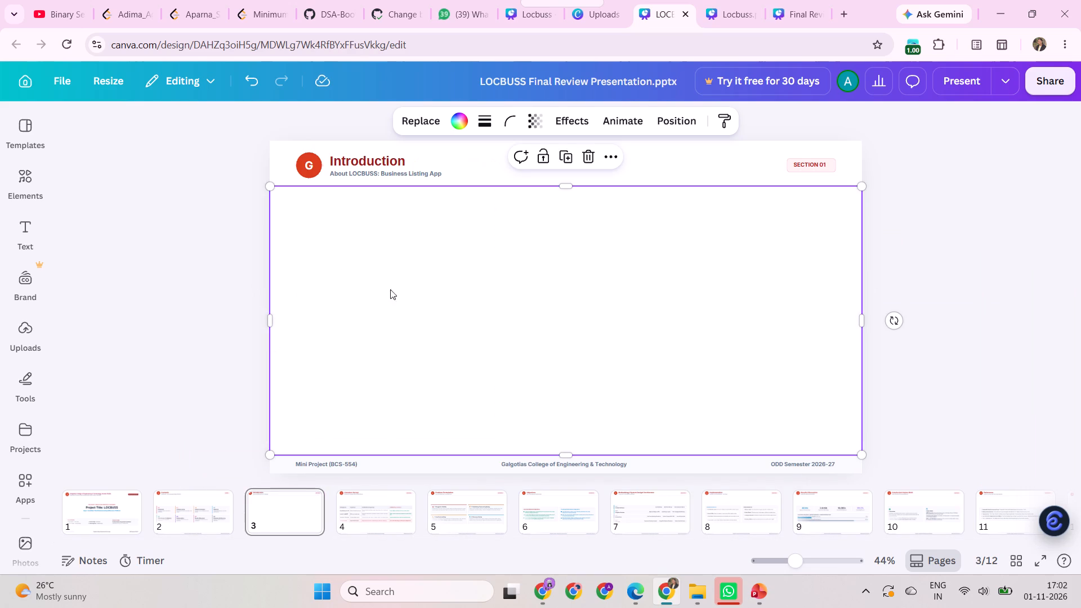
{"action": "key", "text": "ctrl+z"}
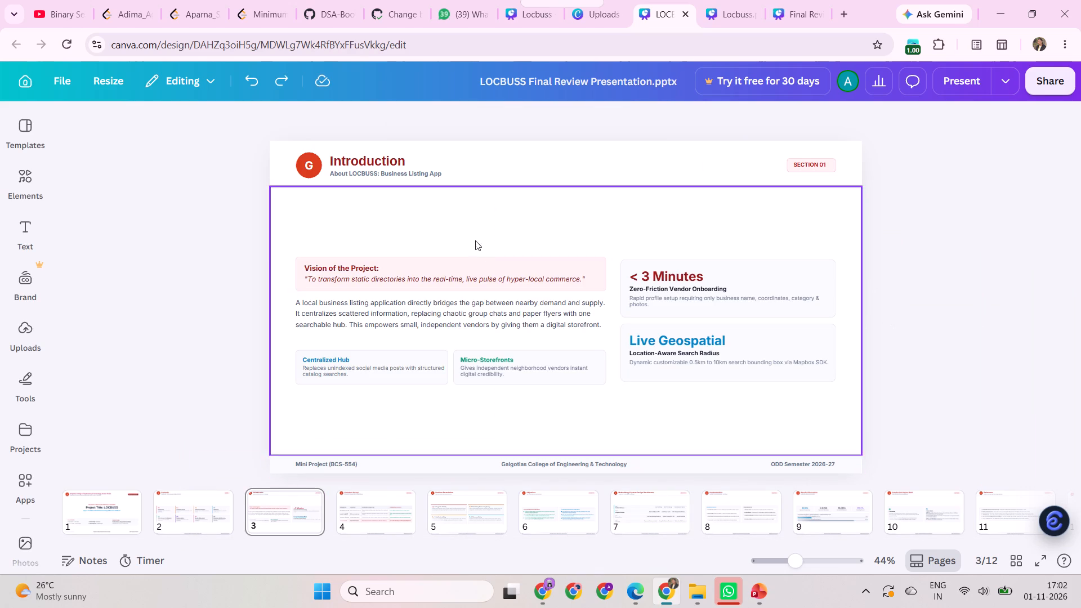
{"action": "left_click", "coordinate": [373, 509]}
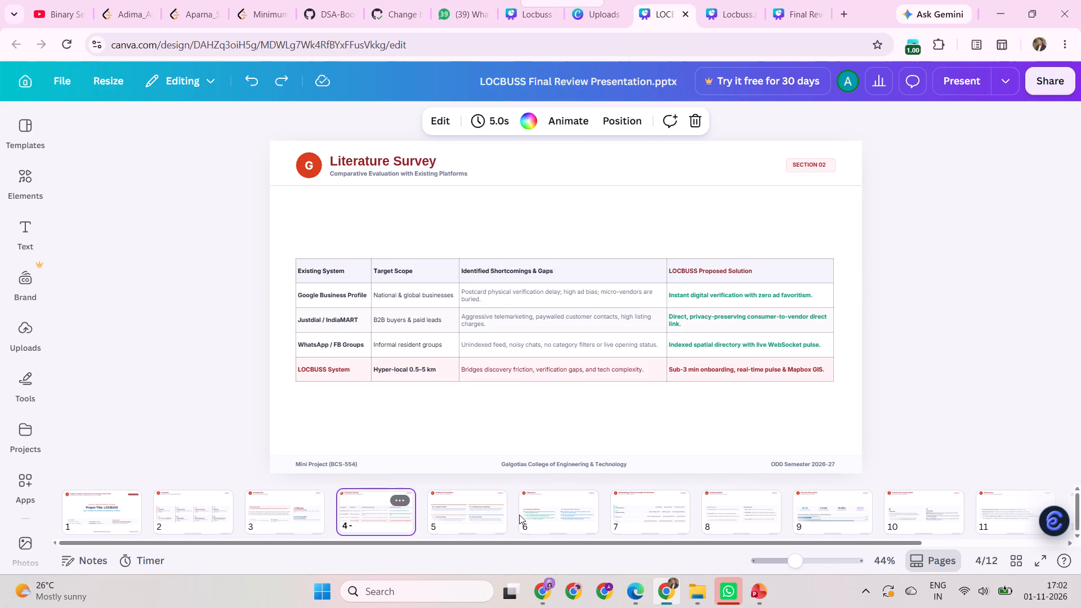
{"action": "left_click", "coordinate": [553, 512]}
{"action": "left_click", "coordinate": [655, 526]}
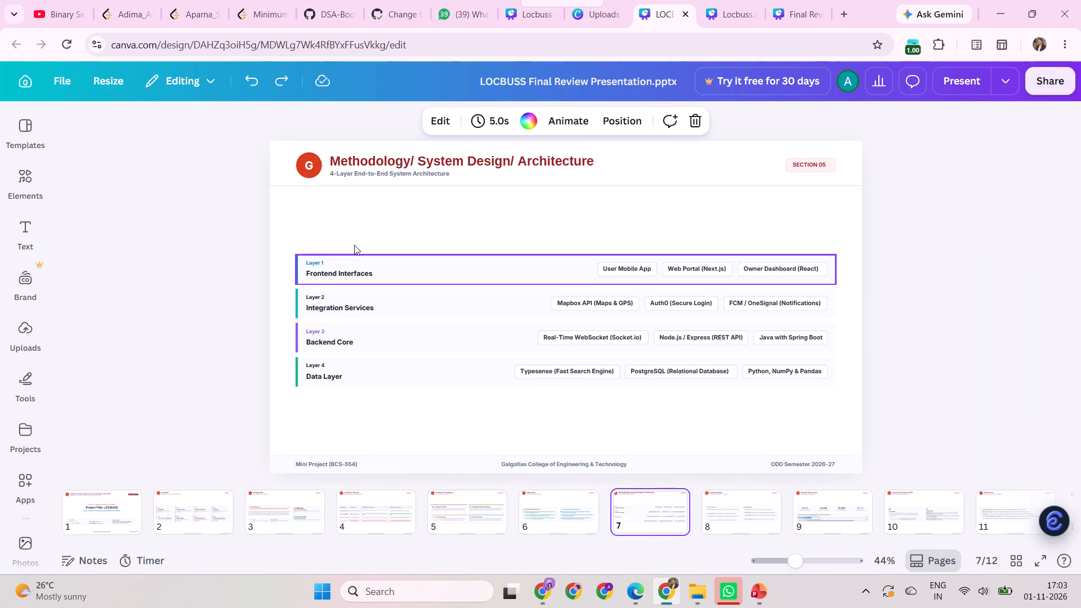
Copy the four architecture layer rows with their labels and technology boxes from the LOCBUSS Final Review Presentation's Methodology slide.
{"action": "left_click_drag", "start_coordinate": [355, 245], "coordinate": [686, 607]}
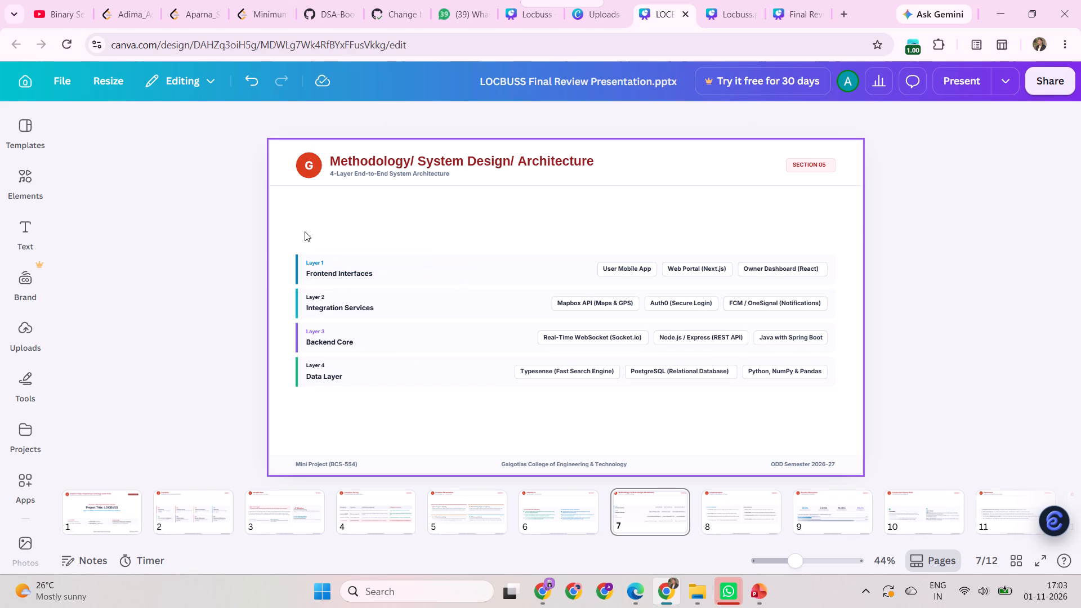
{"action": "left_click_drag", "start_coordinate": [304, 228], "coordinate": [756, 406]}
{"action": "key", "text": "ctrl+c"}
{"action": "key", "text": "ctrl+c"}
{"action": "key", "text": "ctrl+c"}
{"action": "key", "text": "ctrl+c"}
{"action": "key", "text": "ctrl+c"}
{"action": "key", "text": "ctrl+c"}
{"action": "key", "text": "ctrl+c"}
{"action": "key", "text": "ctrl+c"}
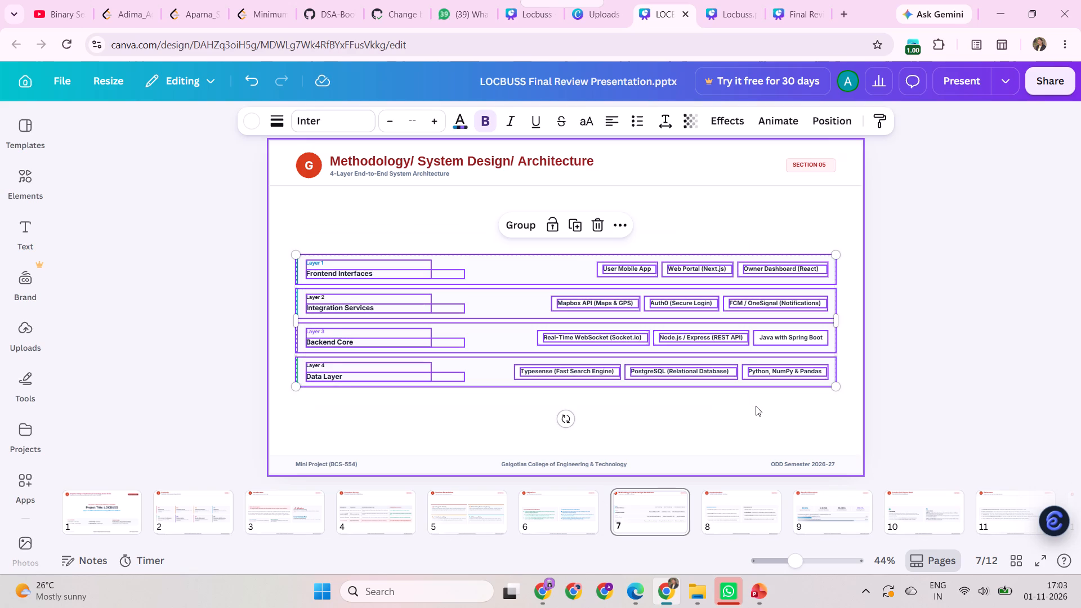
{"action": "left_click", "coordinate": [1079, 289]}
{"action": "left_click_drag", "start_coordinate": [374, 248], "coordinate": [708, 385]}
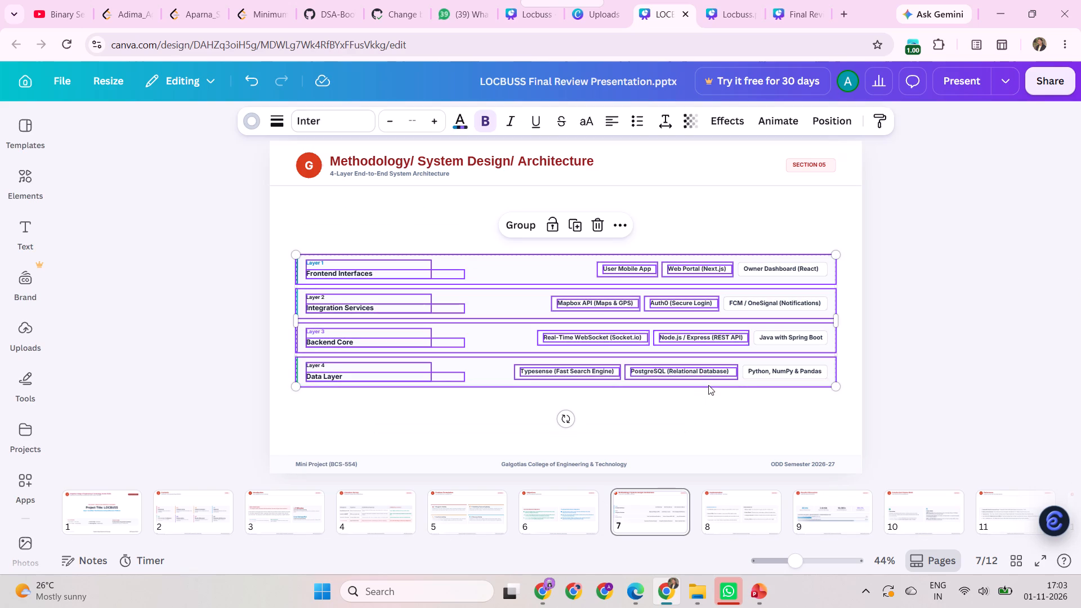
{"action": "key", "text": "ctrl+c"}
Replace the coloured architecture diagram on the template's Methodology/System Design/Architecture slide with the copied four-layer rows.
{"action": "left_click", "coordinate": [807, 3]}
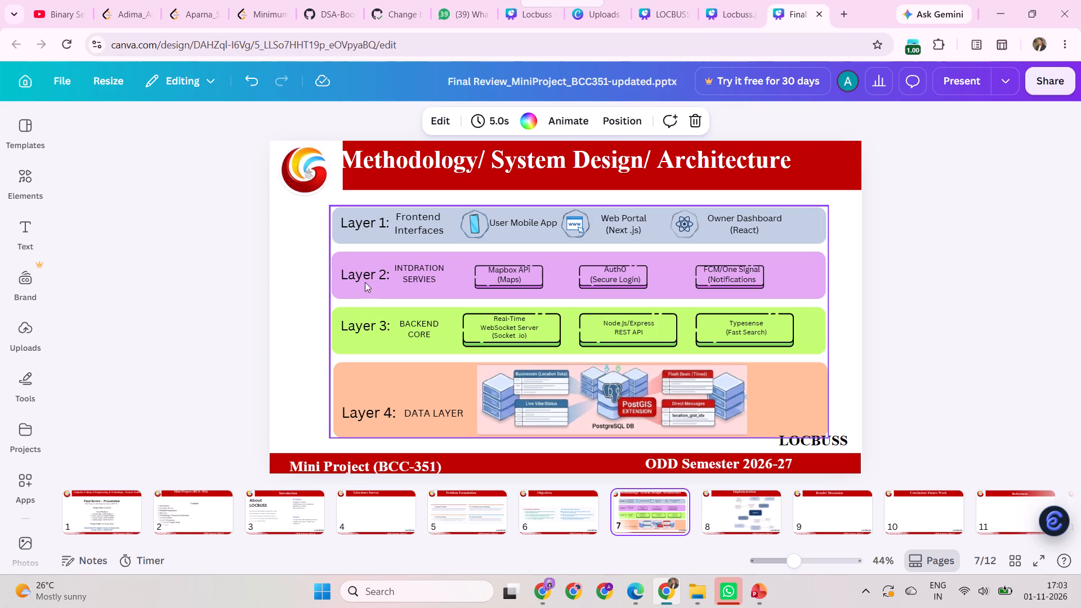
{"action": "left_click", "coordinate": [337, 217]}
{"action": "key", "text": "Delete"}
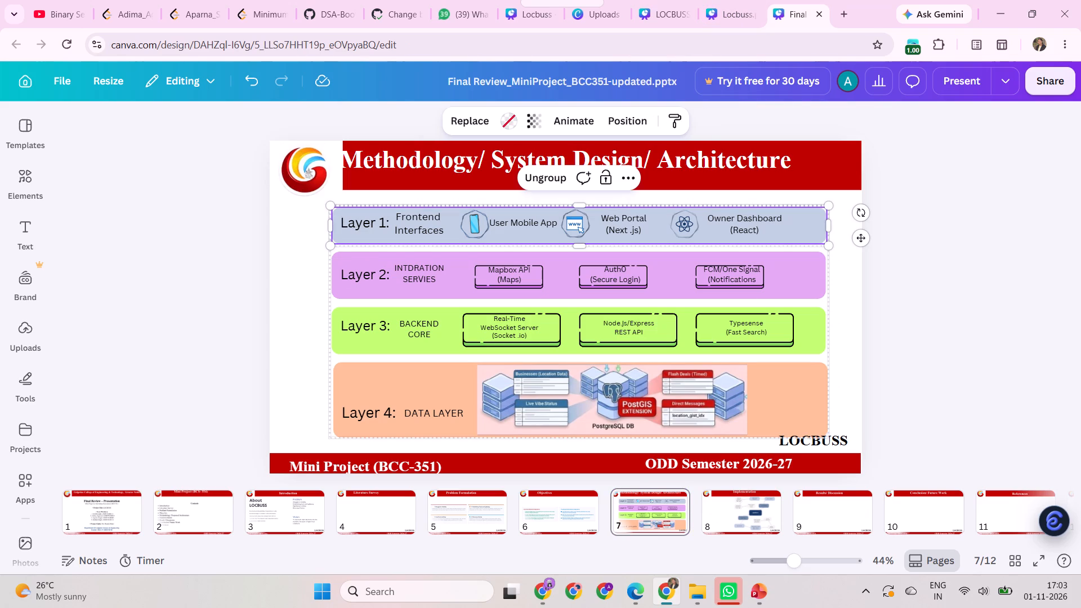
{"action": "left_click_drag", "start_coordinate": [332, 202], "coordinate": [414, 274]}
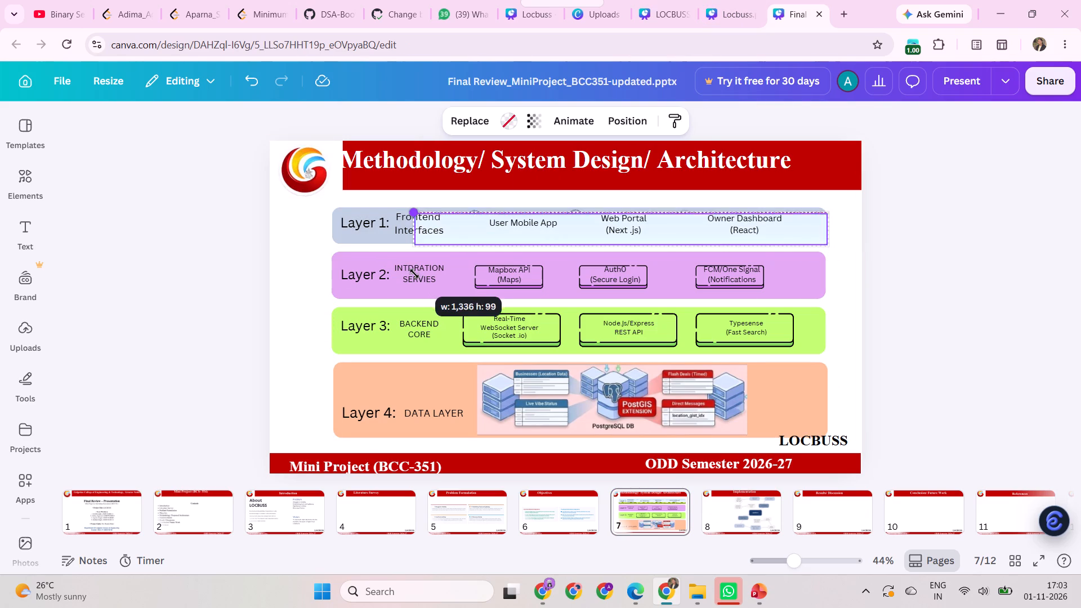
{"action": "left_click_drag", "start_coordinate": [414, 274], "coordinate": [324, 267]}
{"action": "left_click", "coordinate": [318, 266]}
{"action": "left_click_drag", "start_coordinate": [323, 207], "coordinate": [437, 299]}
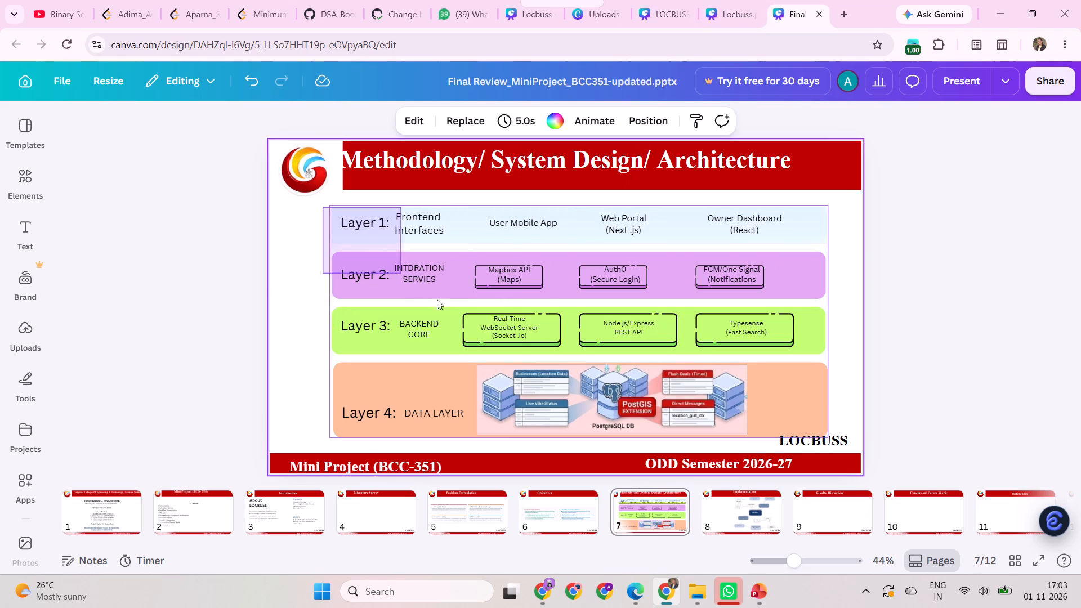
{"action": "left_click_drag", "start_coordinate": [437, 299], "coordinate": [756, 457]}
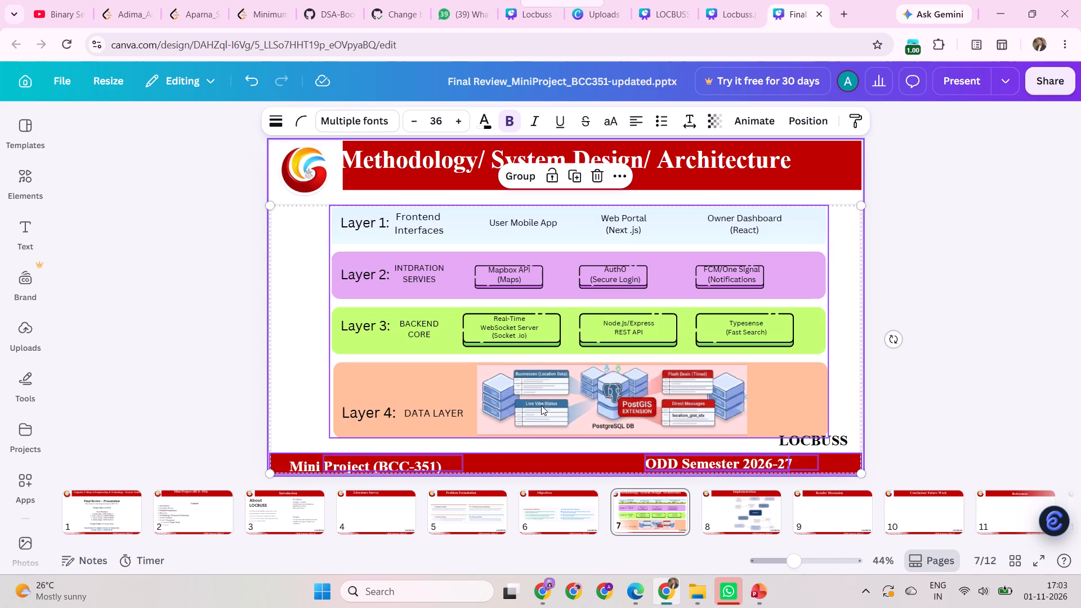
{"action": "left_click", "coordinate": [198, 413]}
{"action": "left_click_drag", "start_coordinate": [305, 218], "coordinate": [678, 379]}
{"action": "key", "text": "Delete"}
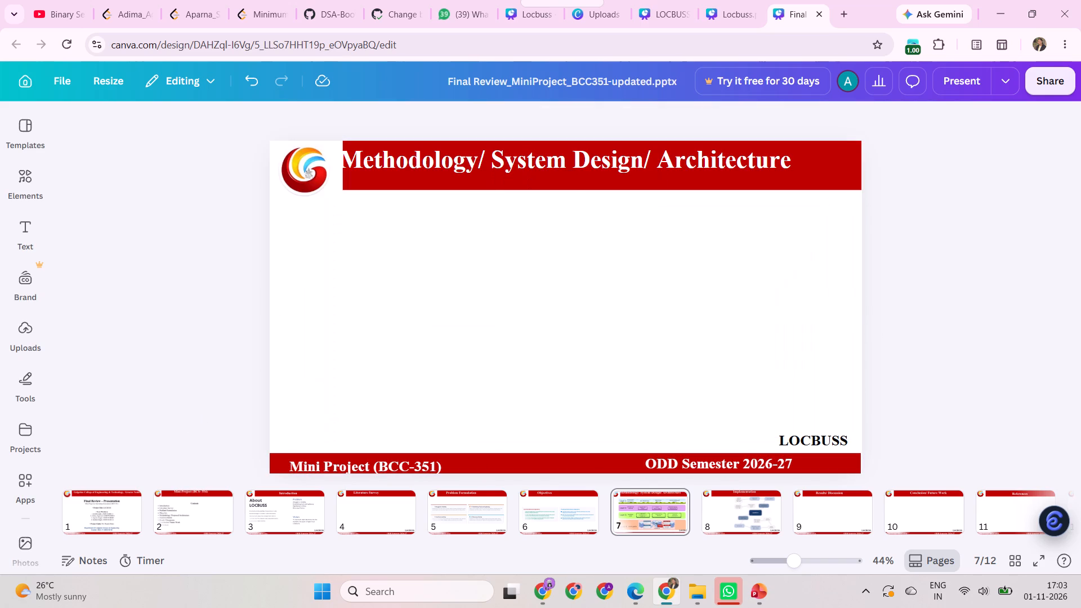
{"action": "key", "text": "ctrl+v"}
{"action": "left_click", "coordinate": [1022, 319]}
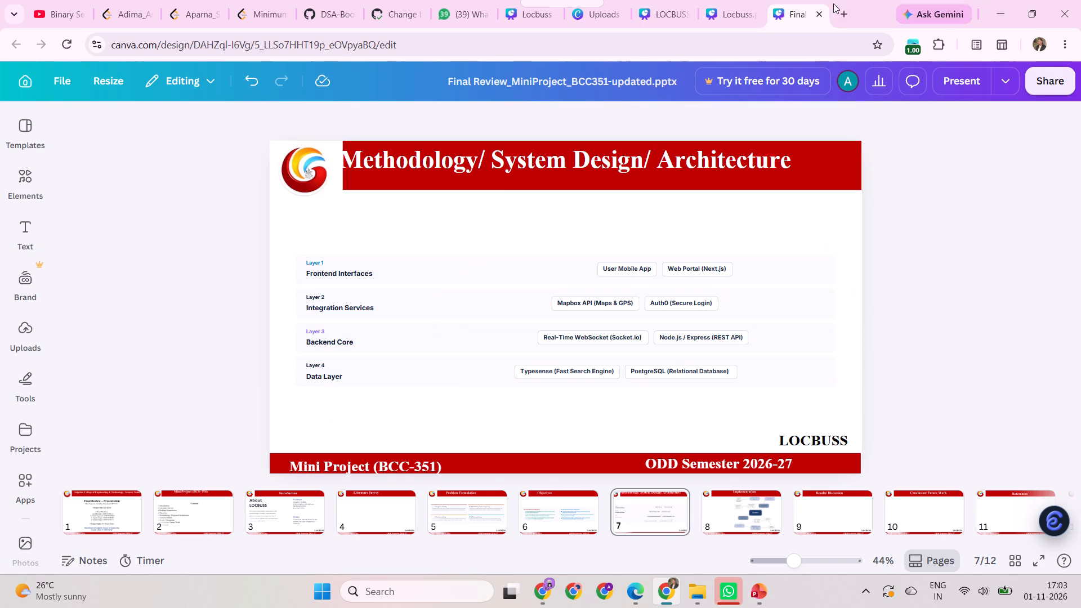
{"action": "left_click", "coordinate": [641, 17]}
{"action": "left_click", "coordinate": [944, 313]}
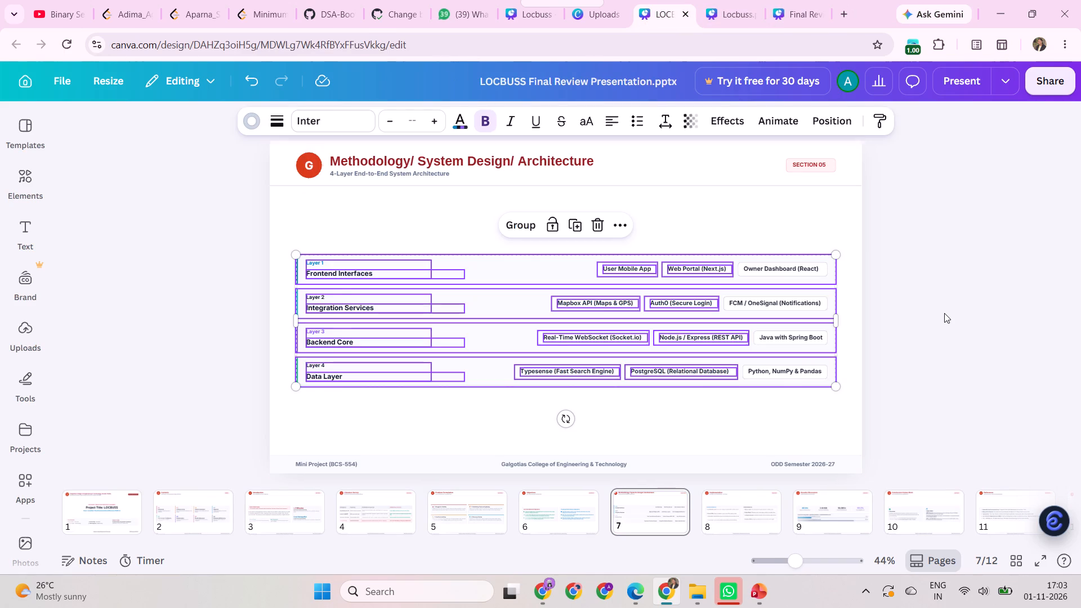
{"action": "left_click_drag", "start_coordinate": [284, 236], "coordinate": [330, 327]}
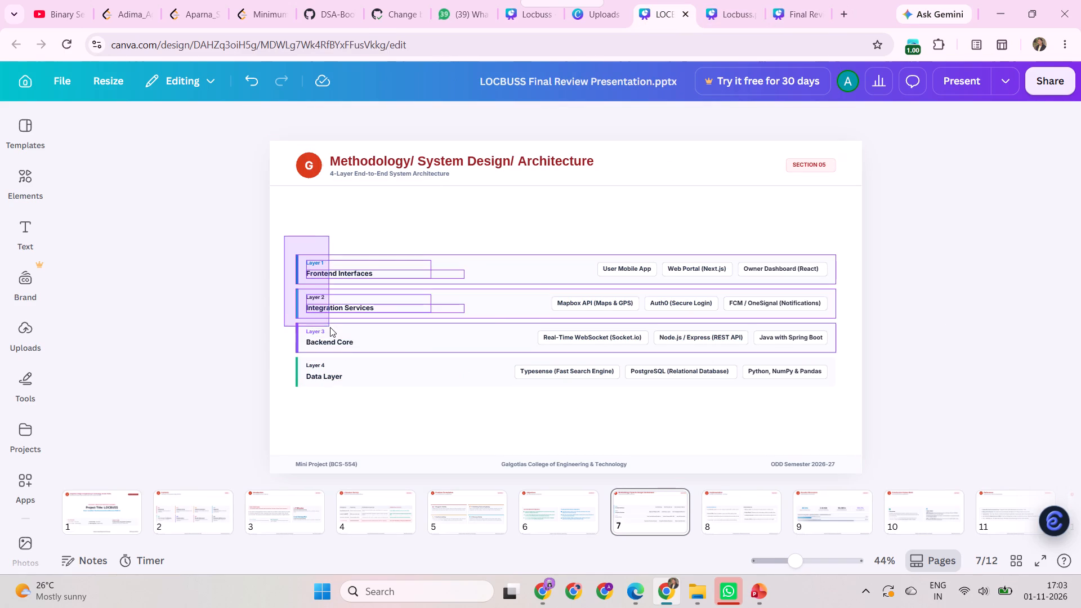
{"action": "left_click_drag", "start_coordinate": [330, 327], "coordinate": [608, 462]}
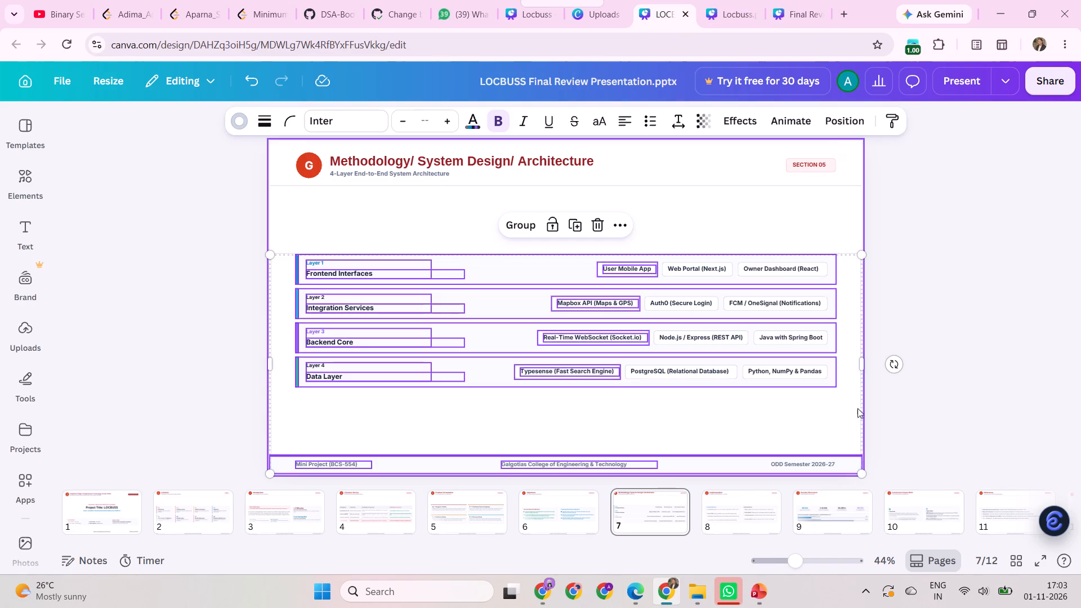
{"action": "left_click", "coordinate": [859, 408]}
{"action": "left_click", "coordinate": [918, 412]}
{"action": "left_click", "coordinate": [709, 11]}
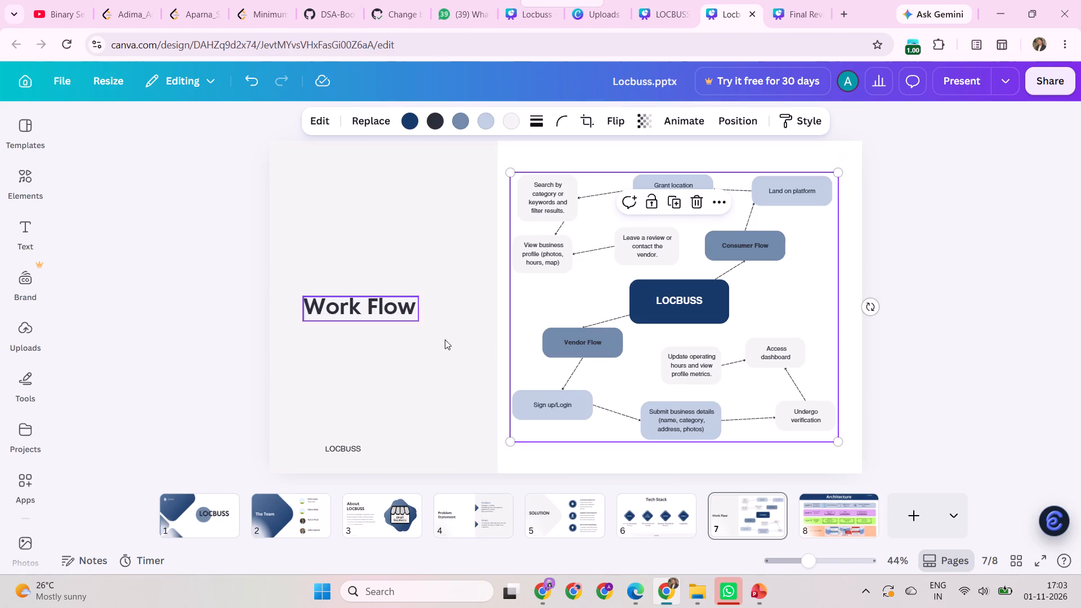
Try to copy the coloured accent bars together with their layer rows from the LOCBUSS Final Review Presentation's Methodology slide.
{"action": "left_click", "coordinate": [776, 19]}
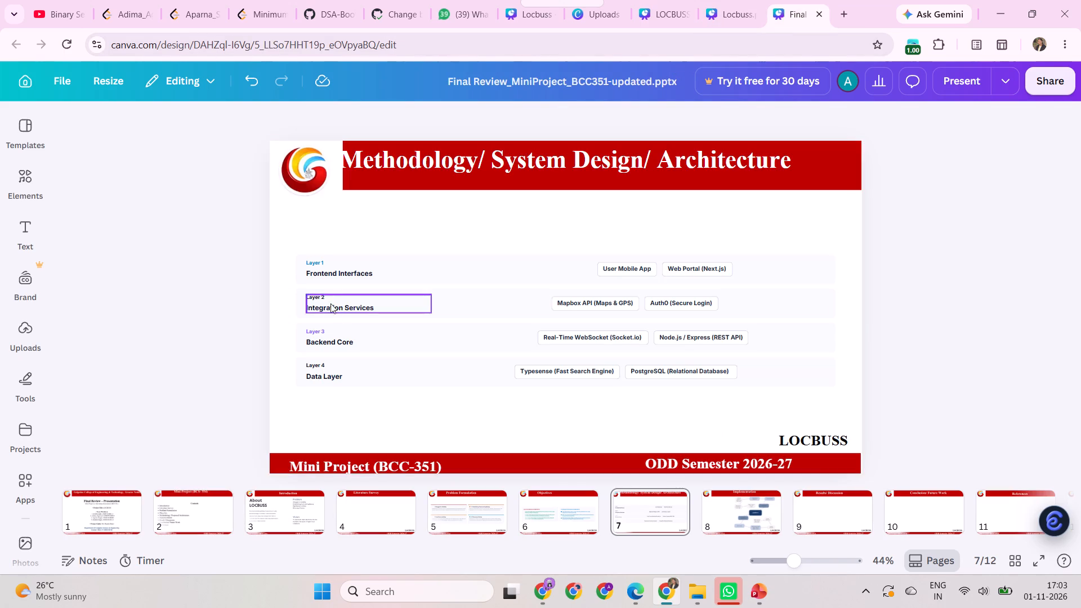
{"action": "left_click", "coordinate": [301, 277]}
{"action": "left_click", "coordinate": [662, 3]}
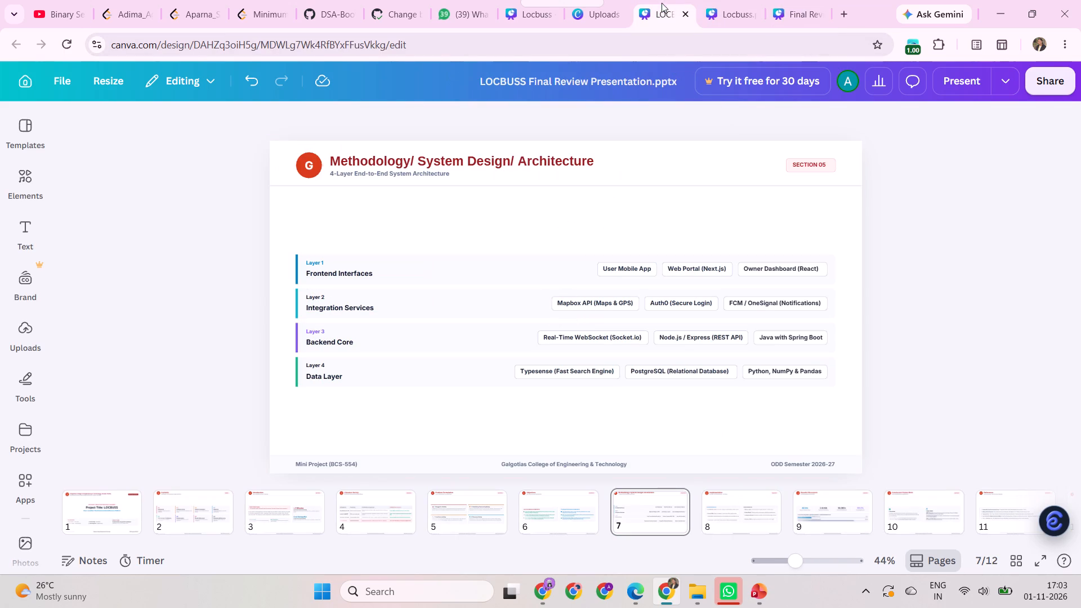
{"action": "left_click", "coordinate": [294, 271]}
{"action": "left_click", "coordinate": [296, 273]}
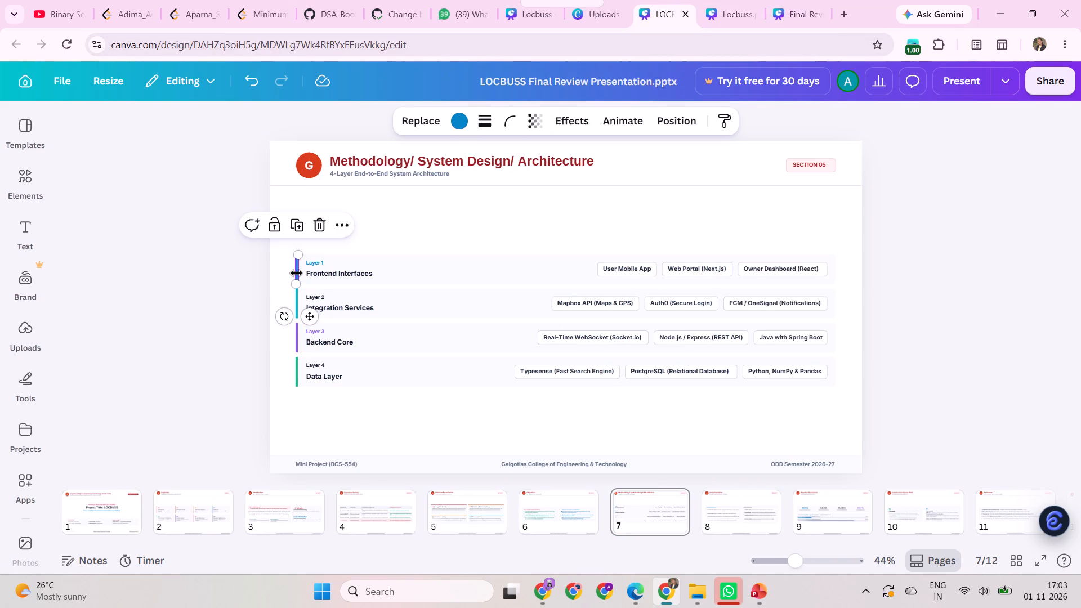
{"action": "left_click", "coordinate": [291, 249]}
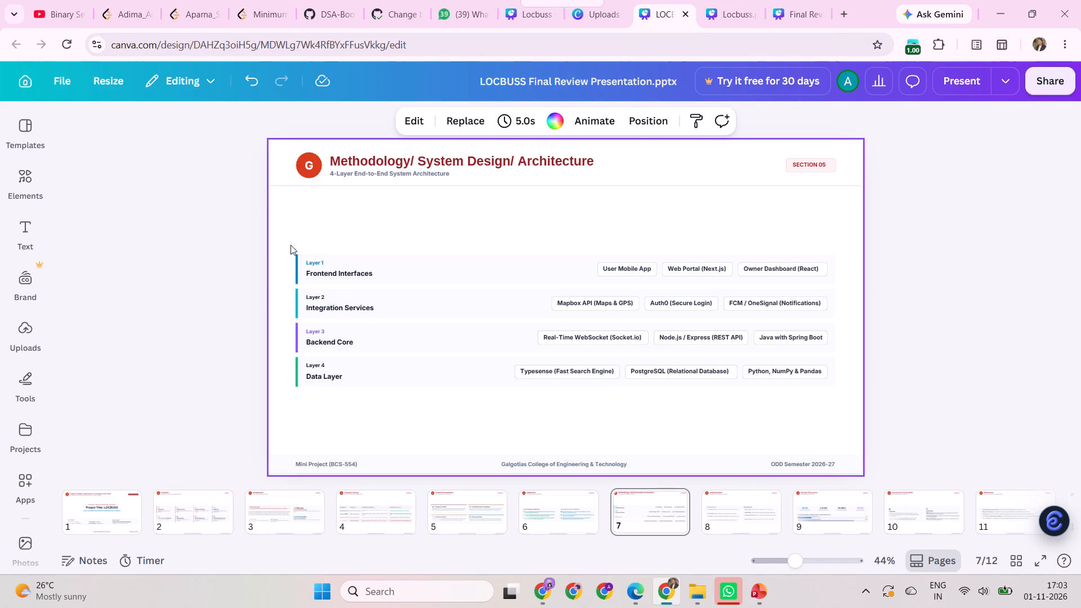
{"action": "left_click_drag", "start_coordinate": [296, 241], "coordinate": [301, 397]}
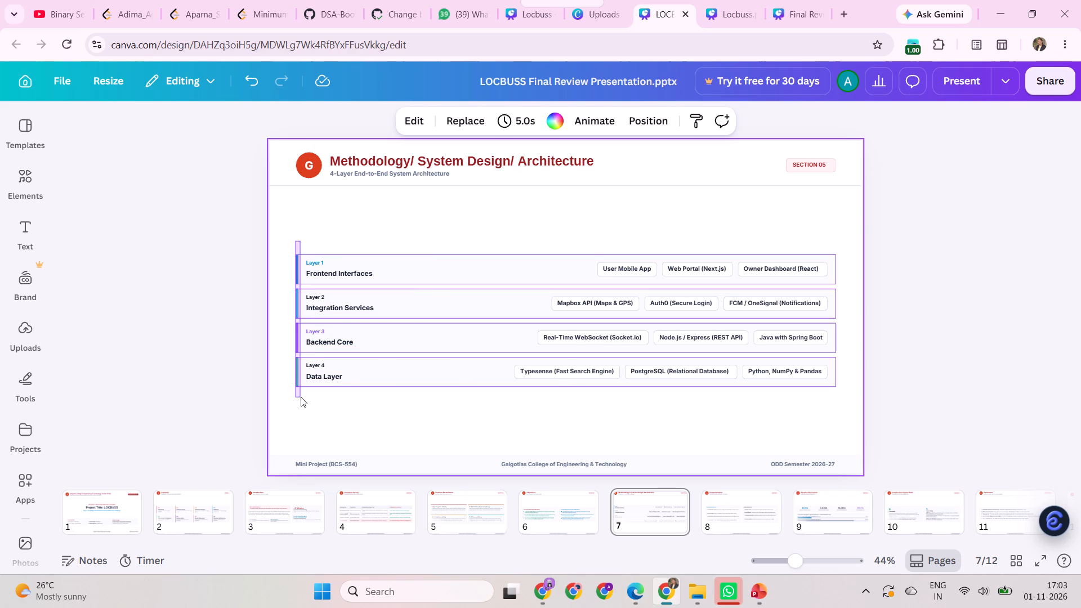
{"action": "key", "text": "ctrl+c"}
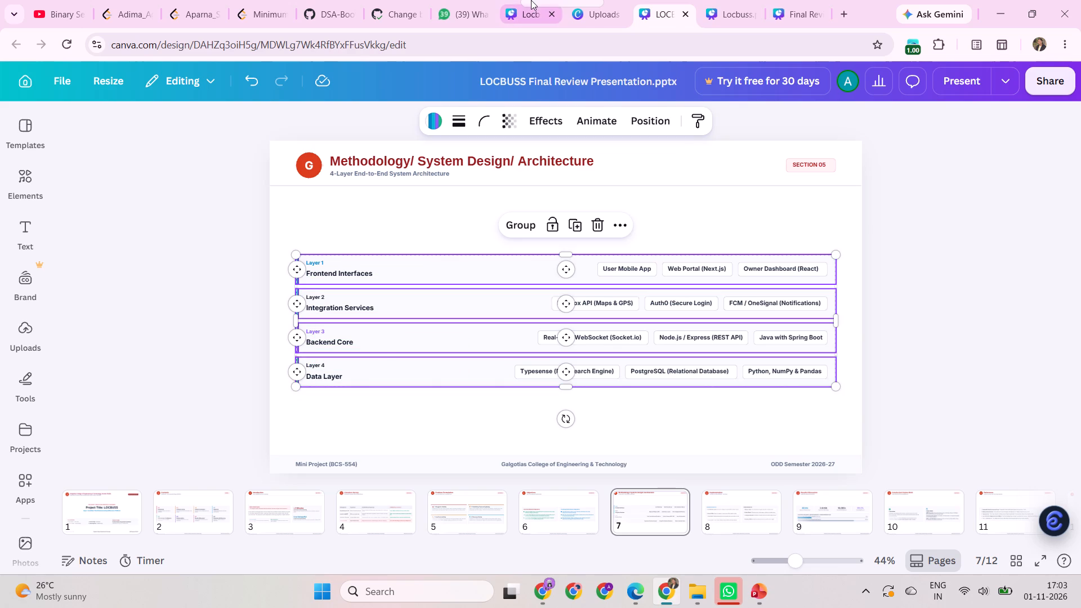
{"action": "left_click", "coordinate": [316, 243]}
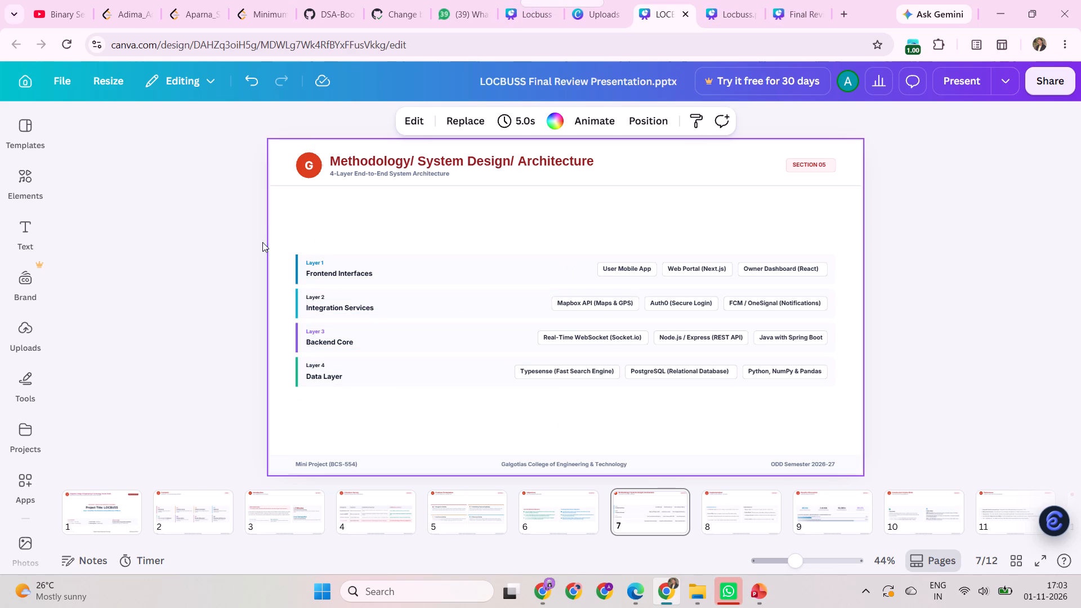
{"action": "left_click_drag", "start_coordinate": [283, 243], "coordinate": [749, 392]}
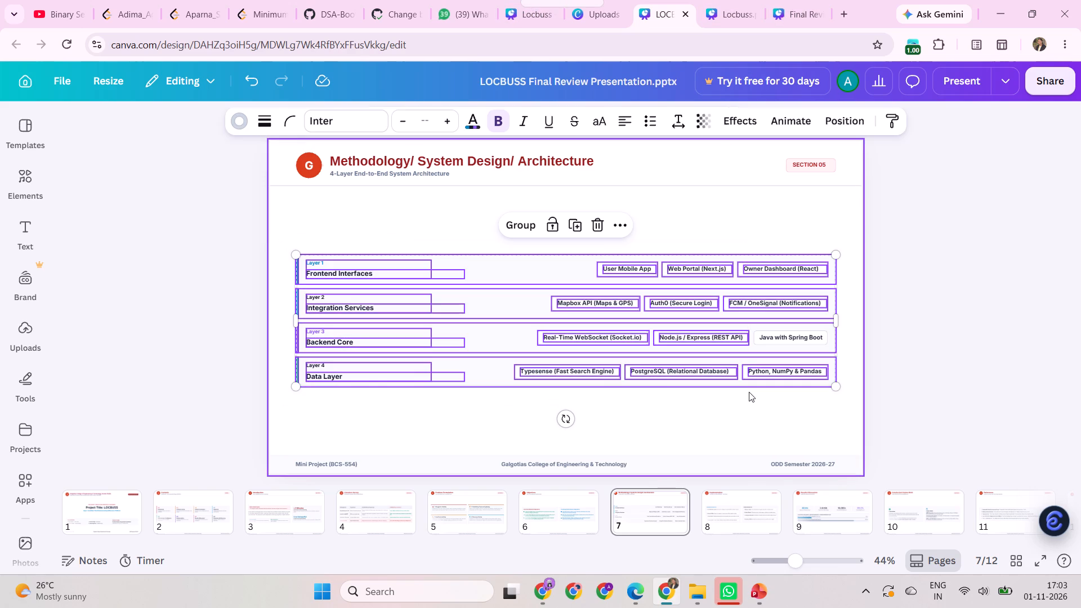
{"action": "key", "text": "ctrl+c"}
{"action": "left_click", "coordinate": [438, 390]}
Copy the green Layer 4 accent bar from the LOCBUSS Final Review Presentation and place it at the start of the template's Data Layer row.
{"action": "left_click", "coordinate": [294, 373]}
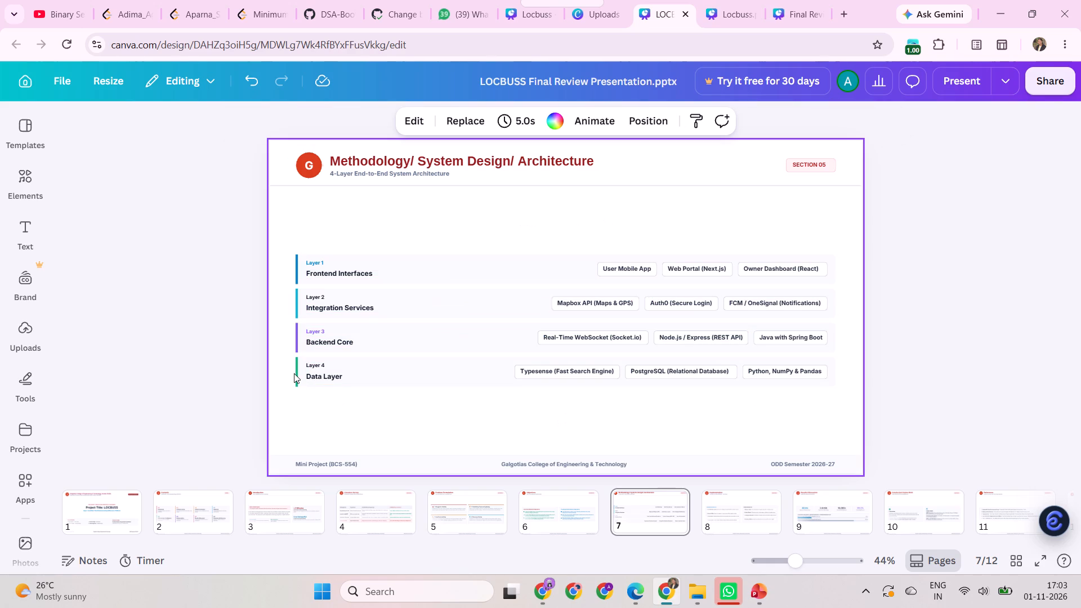
{"action": "left_click", "coordinate": [298, 377]}
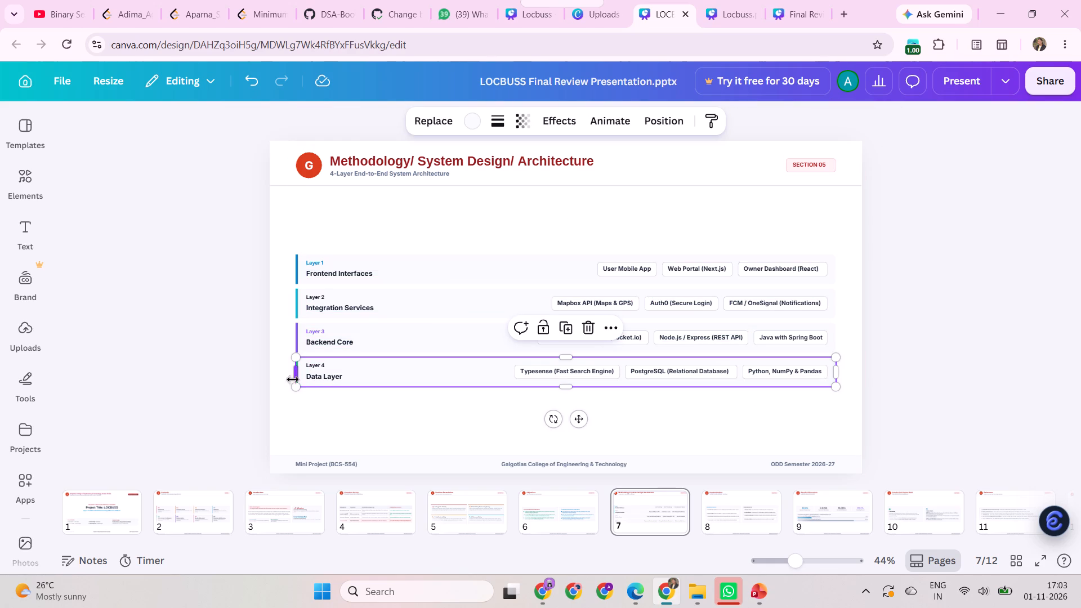
{"action": "left_click", "coordinate": [292, 391]}
{"action": "left_click", "coordinate": [293, 424]}
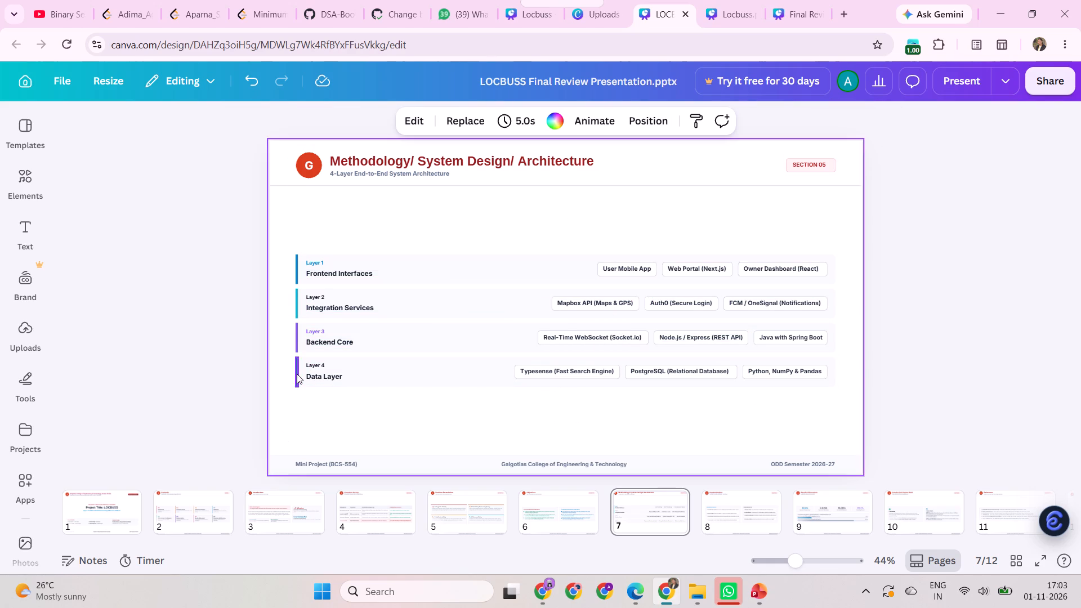
{"action": "left_click_drag", "start_coordinate": [298, 374], "coordinate": [308, 412]}
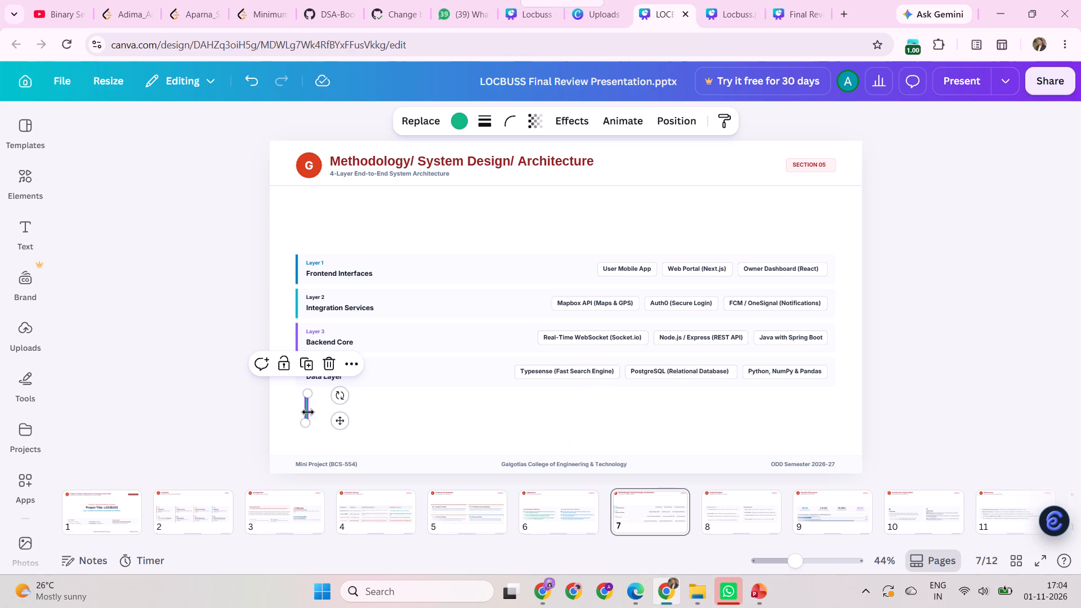
{"action": "key", "text": "ctrl+c"}
{"action": "left_click", "coordinate": [732, 13]}
{"action": "left_click", "coordinate": [791, 22]}
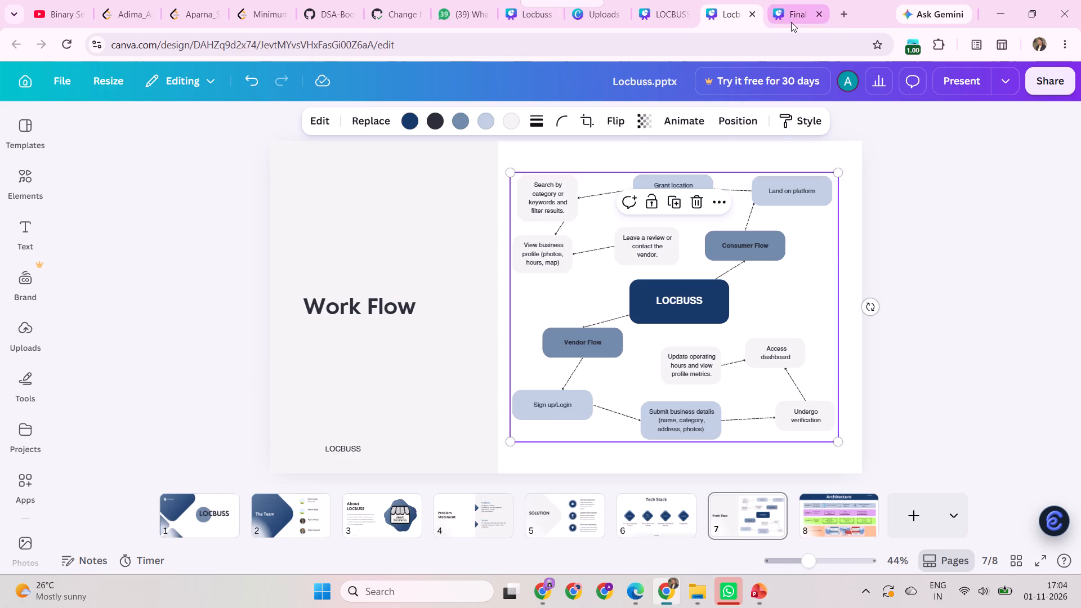
{"action": "key", "text": "ctrl+v"}
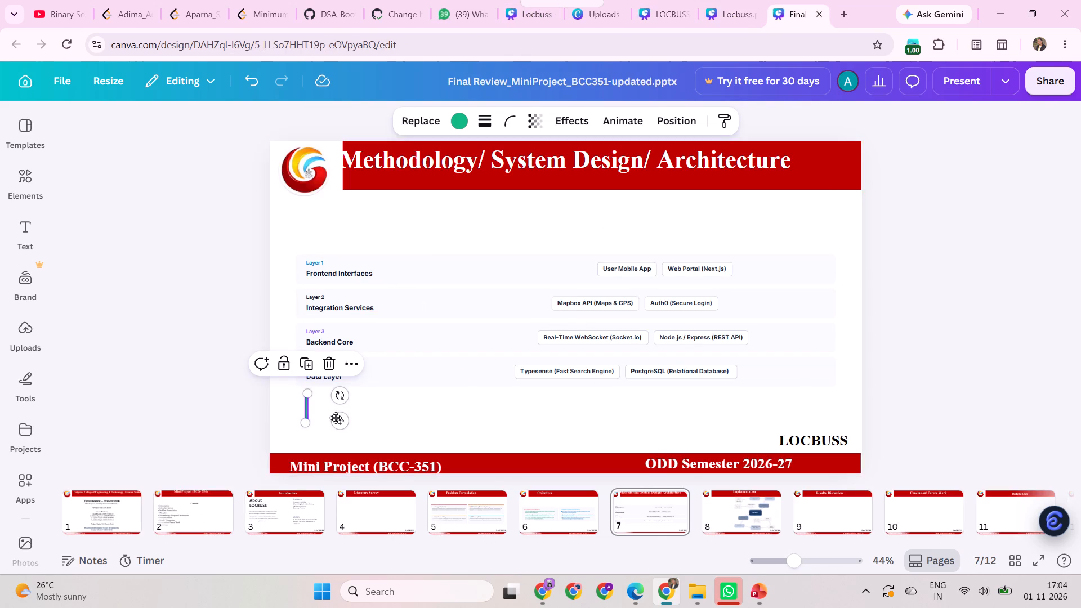
{"action": "left_click_drag", "start_coordinate": [342, 417], "coordinate": [334, 386]}
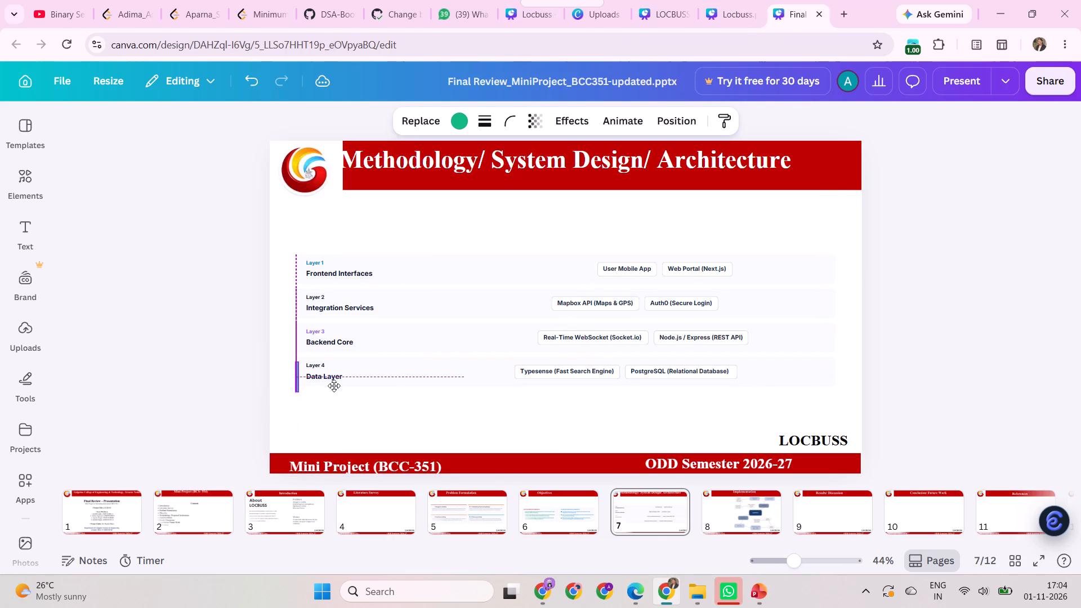
{"action": "left_click_drag", "start_coordinate": [334, 386], "coordinate": [334, 381]}
{"action": "left_click", "coordinate": [352, 413]}
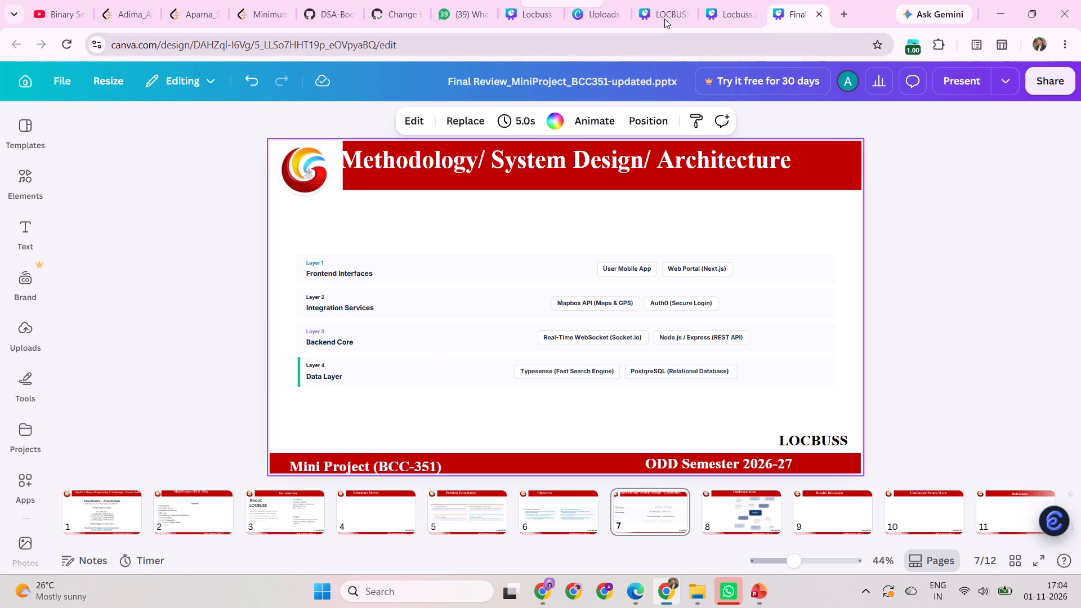
Copy the purple Layer 3 accent bar from the LOCBUSS Final Review Presentation onto the template's Backend Core row.
{"action": "left_click", "coordinate": [640, 21]}
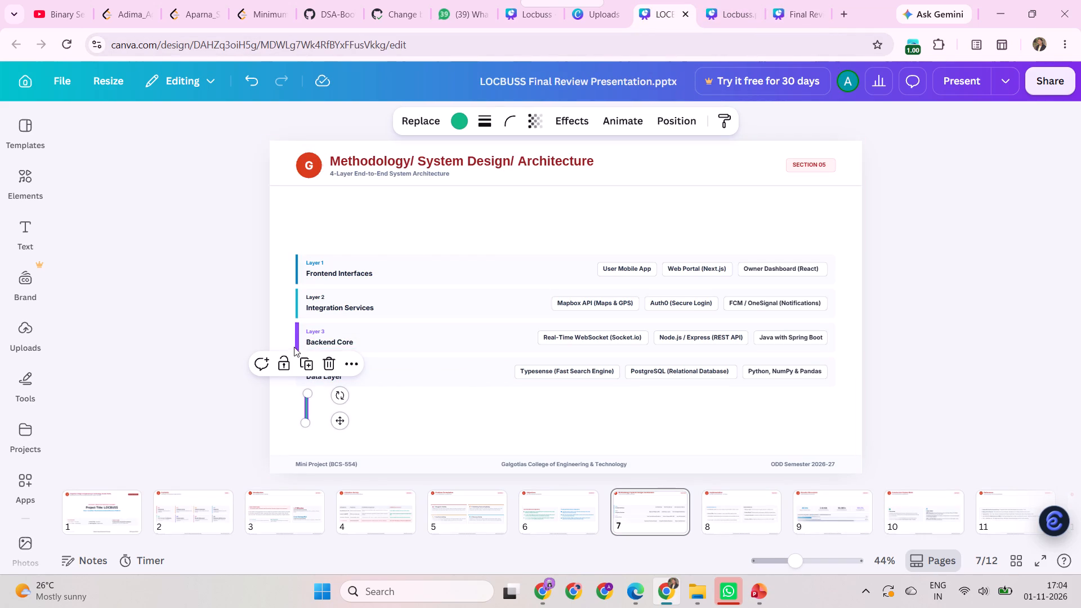
{"action": "left_click", "coordinate": [295, 345]}
{"action": "key", "text": "ctrl+c"}
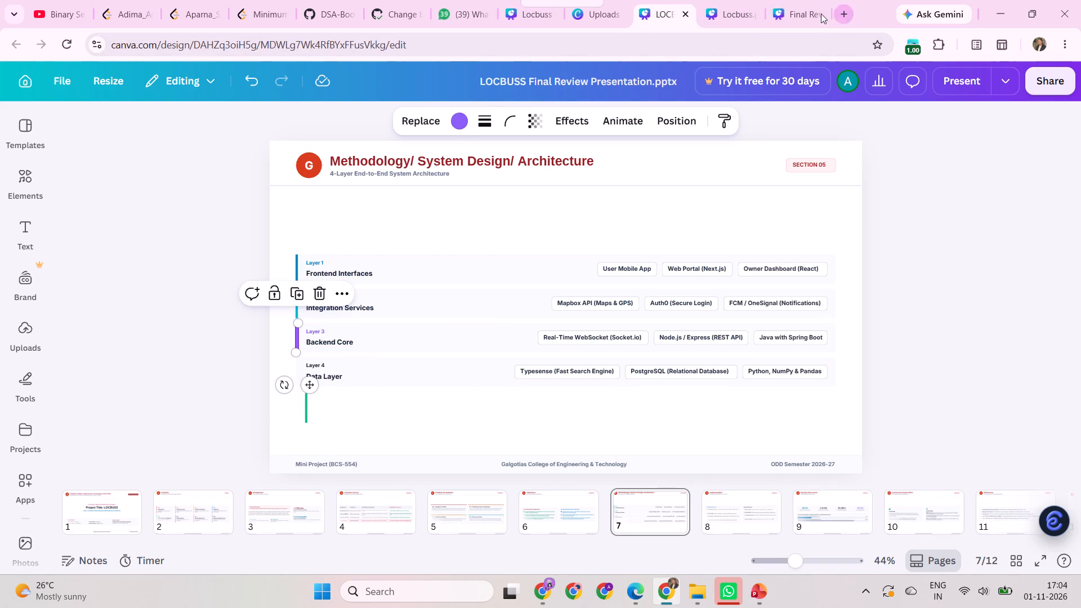
{"action": "left_click", "coordinate": [798, 16]}
{"action": "key", "text": "ctrl+v"}
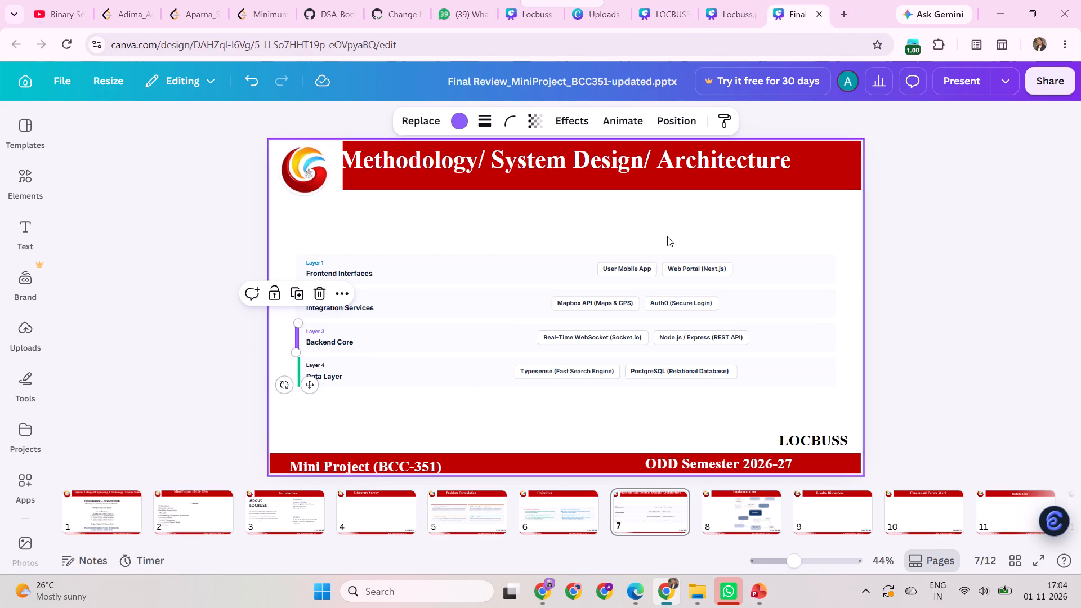
{"action": "left_click", "coordinate": [530, 419]}
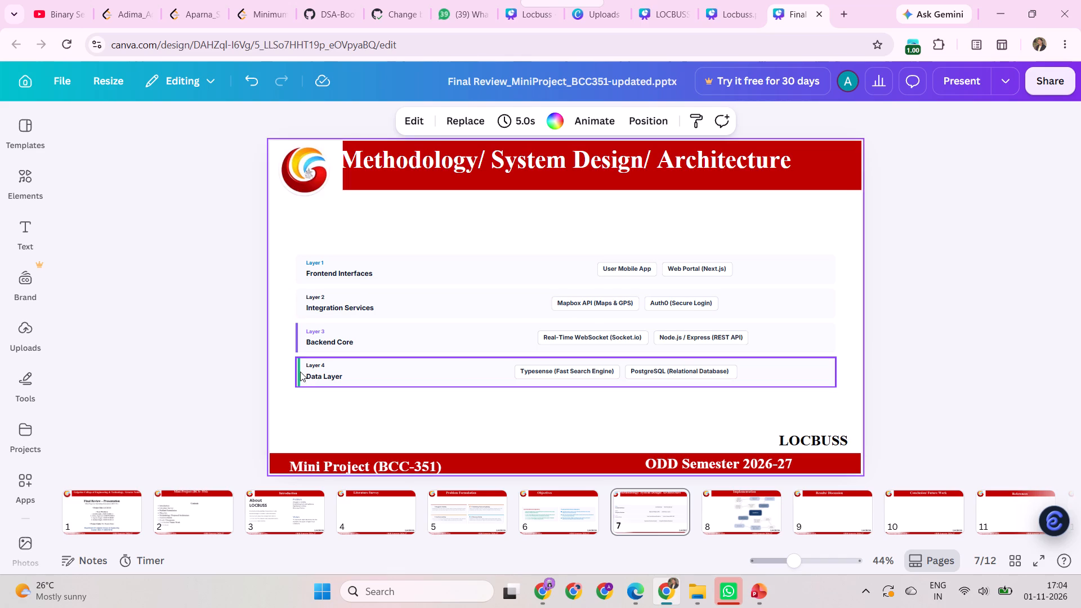
Nudge the green Data Layer bar on the template slide until it lines up with the purple Backend Core bar.
{"action": "left_click", "coordinate": [300, 372]}
{"action": "left_click", "coordinate": [299, 427]}
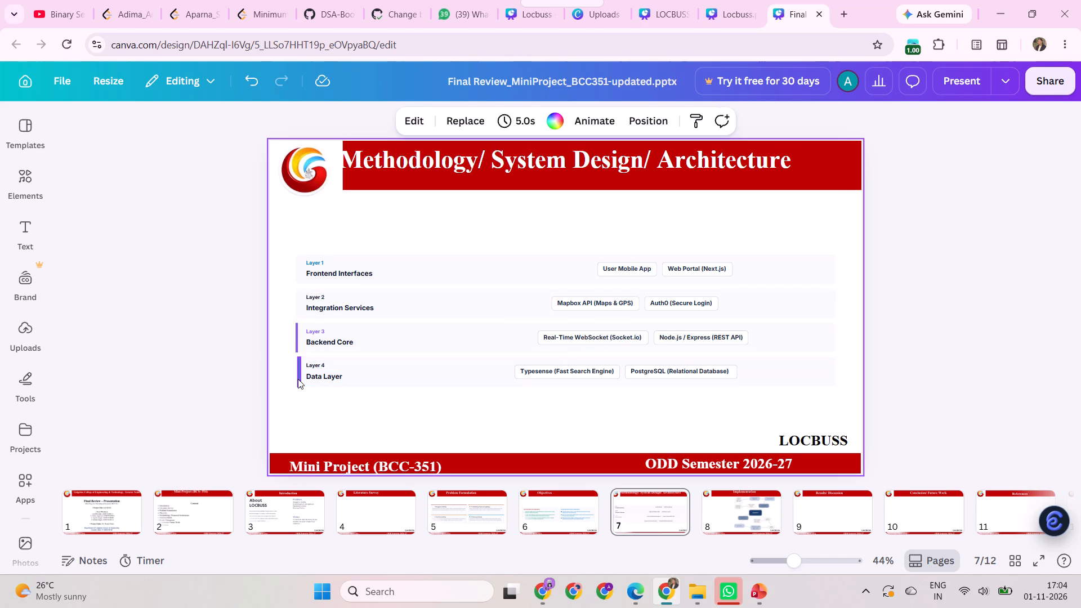
{"action": "left_click", "coordinate": [298, 380]}
{"action": "key", "text": "Left"}
{"action": "key", "text": "Left"}
{"action": "key", "text": "Left"}
{"action": "key", "text": "Left"}
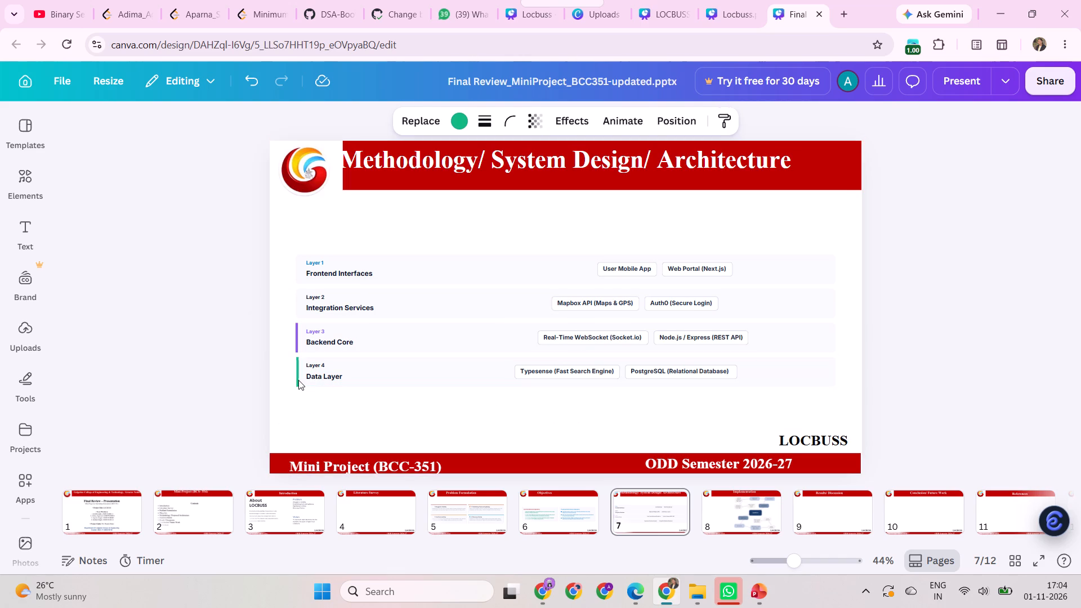
{"action": "key", "text": "Left"}
{"action": "key", "text": "Left"}
{"action": "key", "text": "Left"}
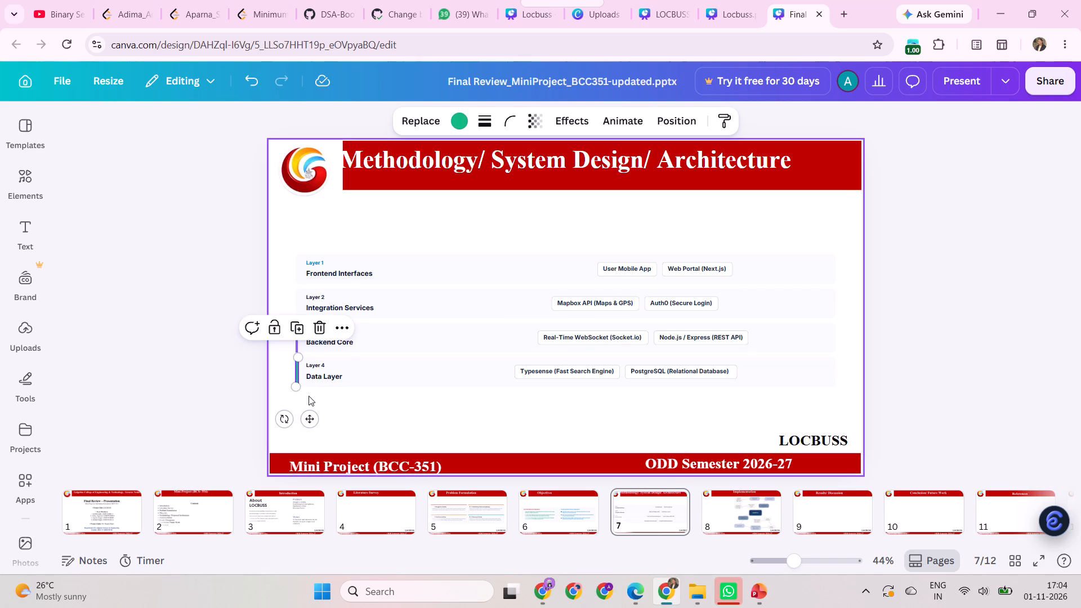
{"action": "key", "text": "Right"}
{"action": "left_click", "coordinate": [329, 420]}
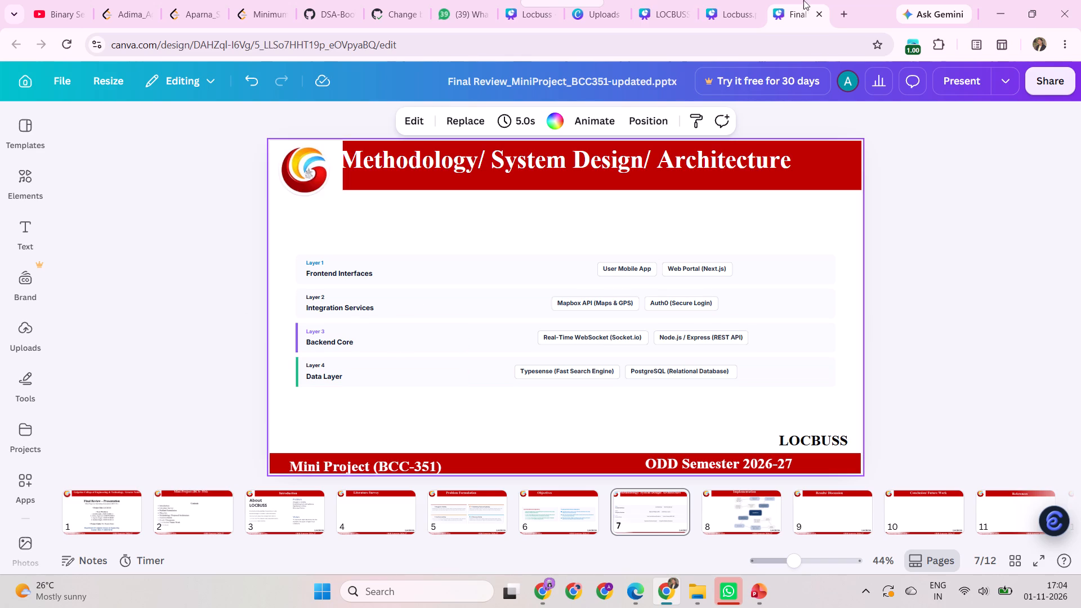
Copy the cyan Layer 2 accent bar from the LOCBUSS Final Review Presentation onto the template's Integration Services row.
{"action": "left_click", "coordinate": [660, 9]}
{"action": "left_click", "coordinate": [277, 333]}
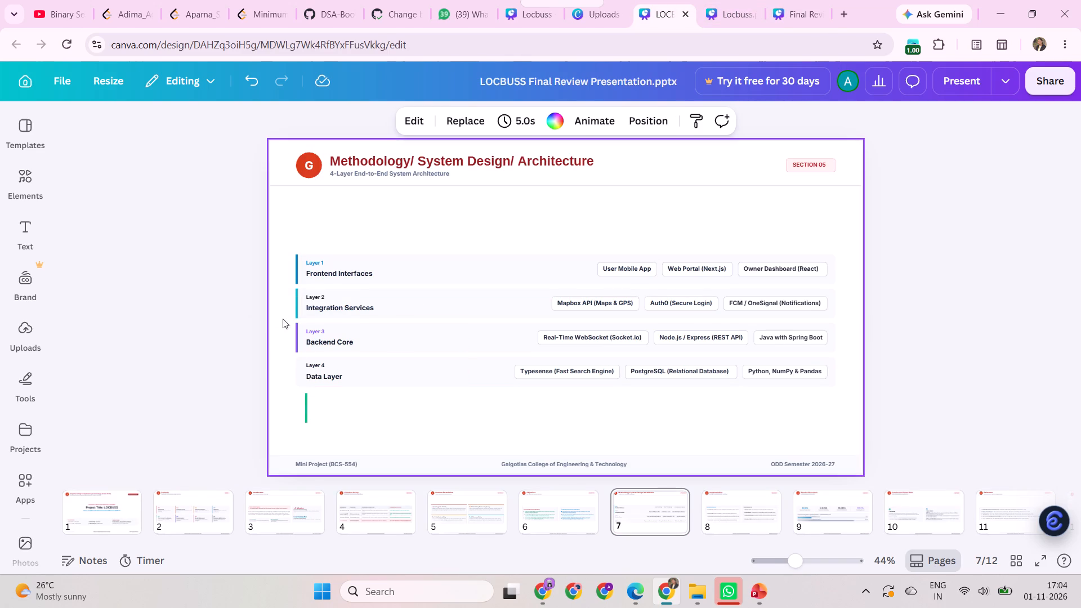
{"action": "left_click", "coordinate": [296, 310]}
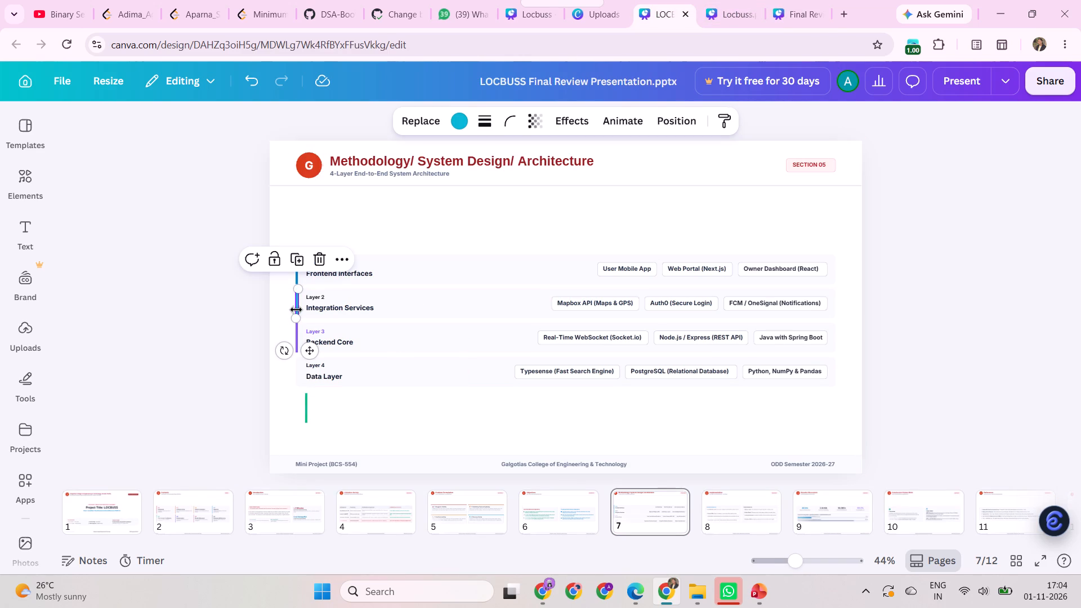
{"action": "key", "text": "ctrl+c"}
{"action": "left_click", "coordinate": [799, 15]}
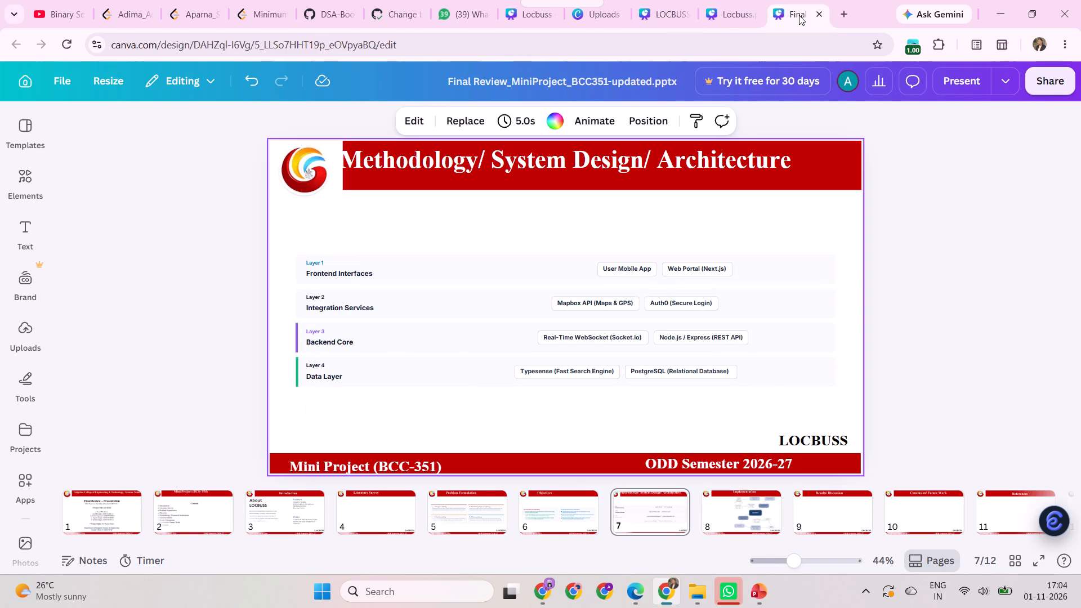
{"action": "key", "text": "ctrl+v"}
Copy the blue Layer 1 accent bar from the LOCBUSS Final Review Presentation onto the template's Frontend Interfaces row.
{"action": "left_click", "coordinate": [665, 17]}
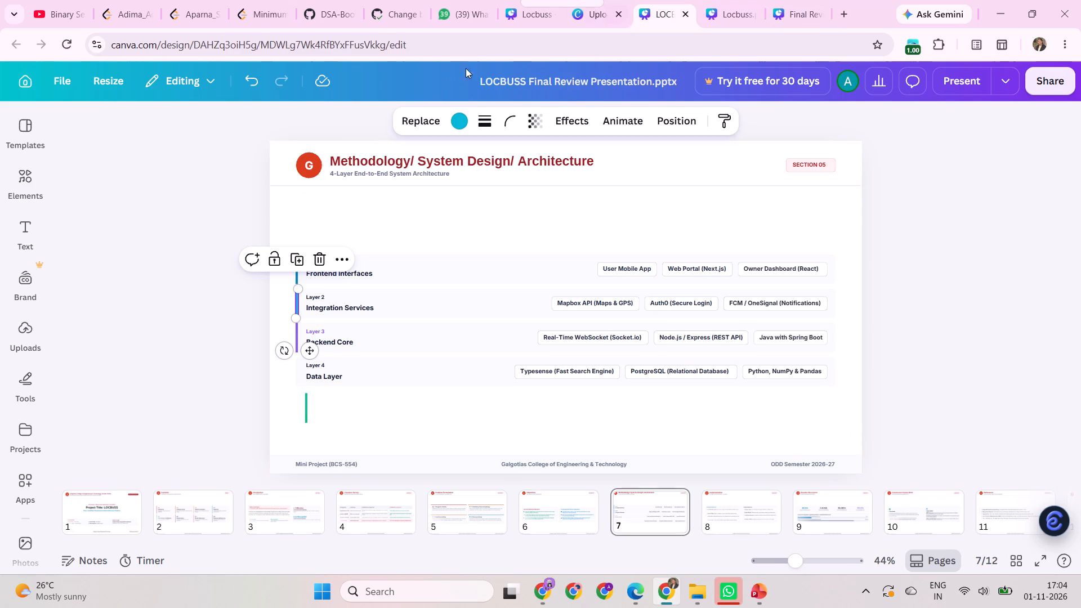
{"action": "left_click", "coordinate": [296, 274]}
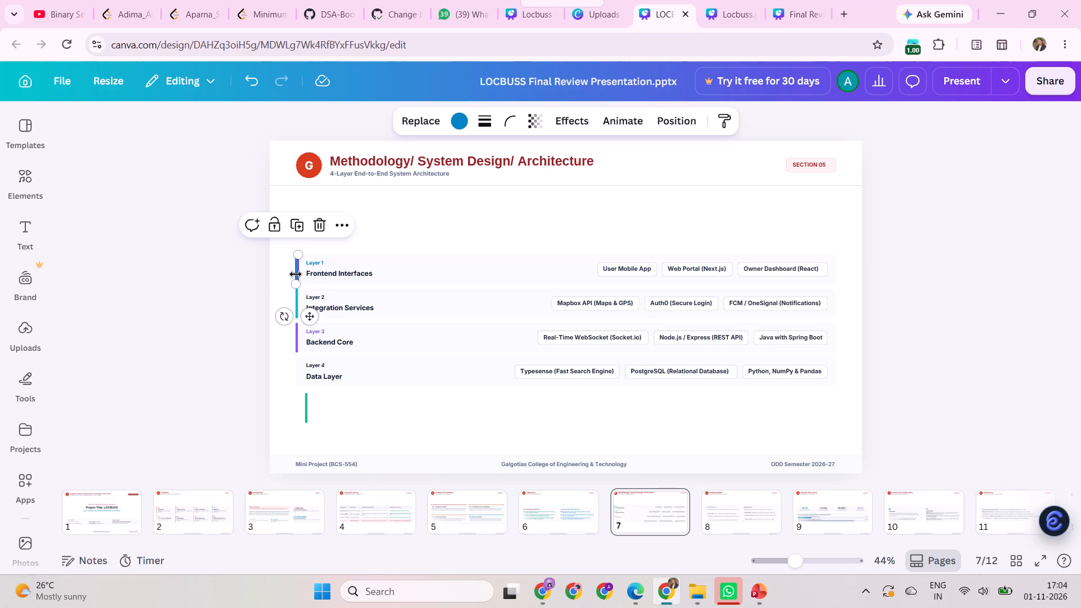
{"action": "key", "text": "ctrl+c"}
{"action": "left_click", "coordinate": [799, 6]}
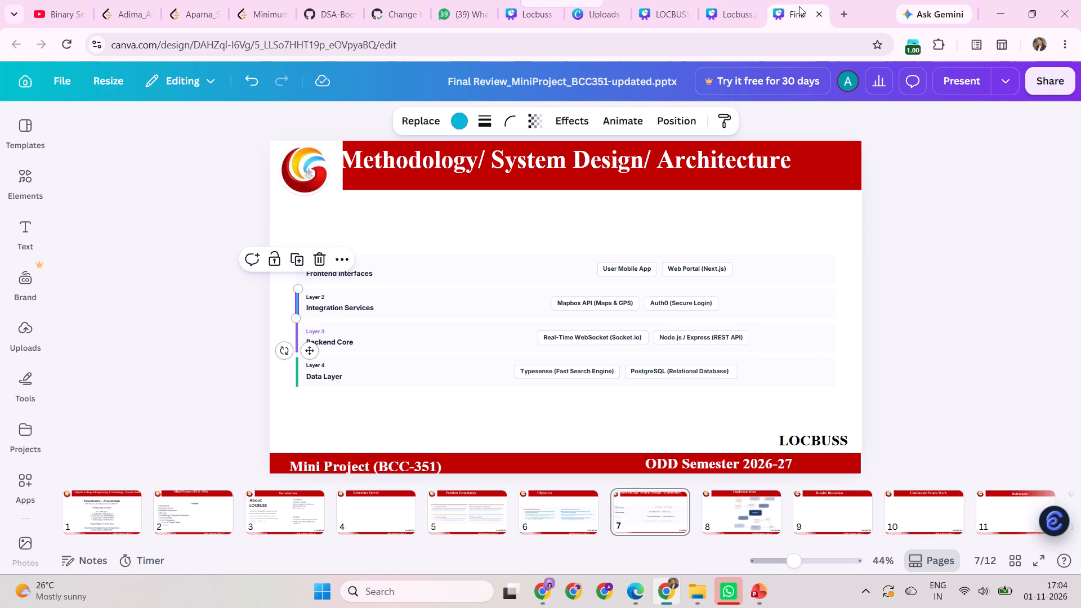
{"action": "key", "text": "ctrl+v"}
{"action": "left_click", "coordinate": [450, 240]}
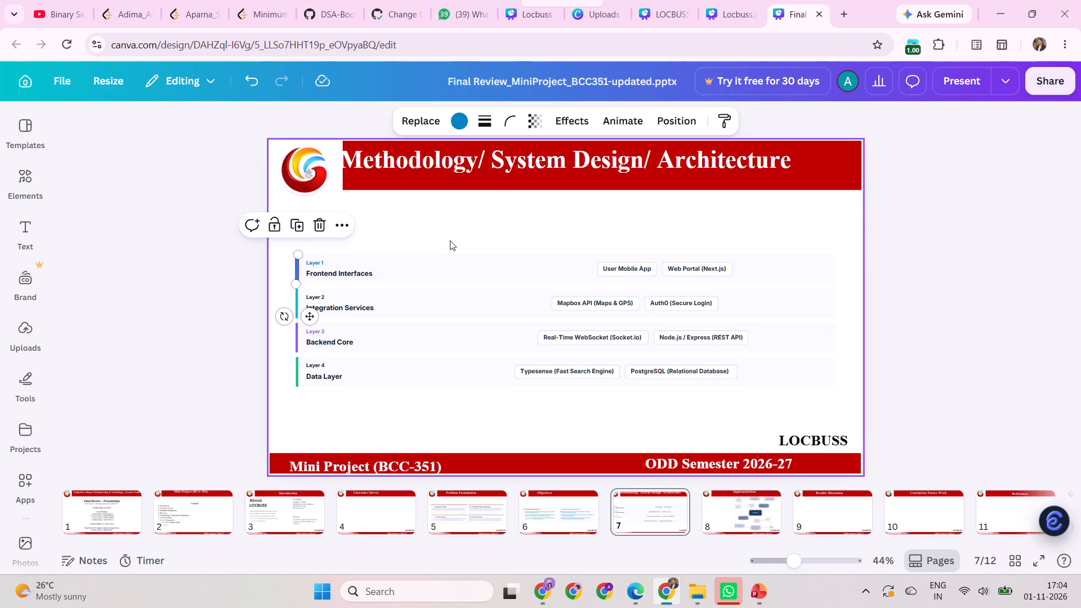
Remove the blank white background rectangle from the Conclusion/ Future Work slide of the LOCBUSS Final Review Presentation.
{"action": "left_click", "coordinate": [716, 507]}
{"action": "left_click", "coordinate": [653, 17]}
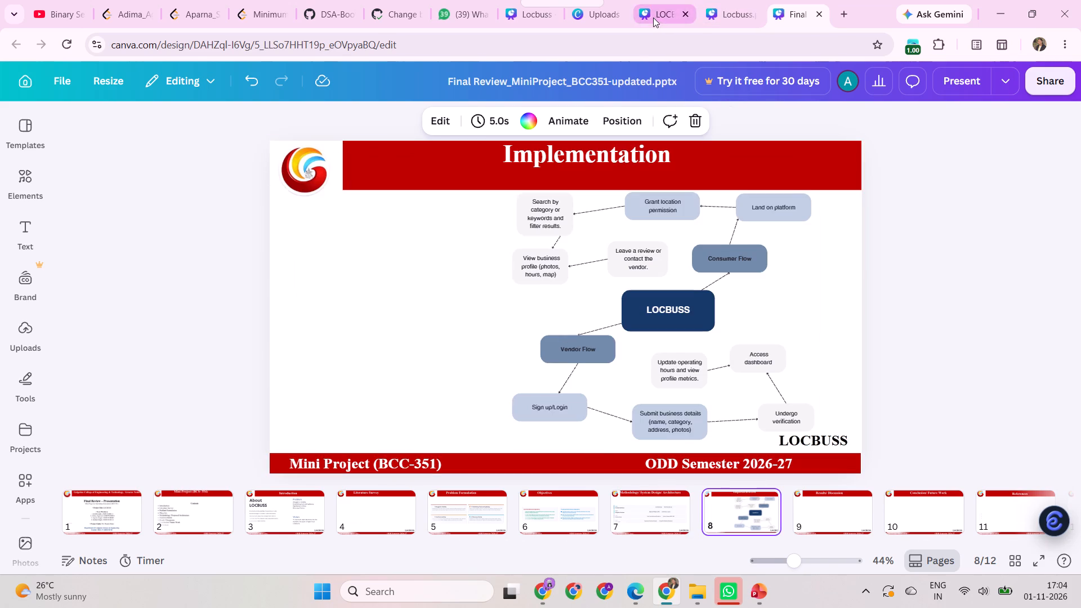
{"action": "left_click", "coordinate": [886, 314]}
{"action": "left_click", "coordinate": [736, 503]}
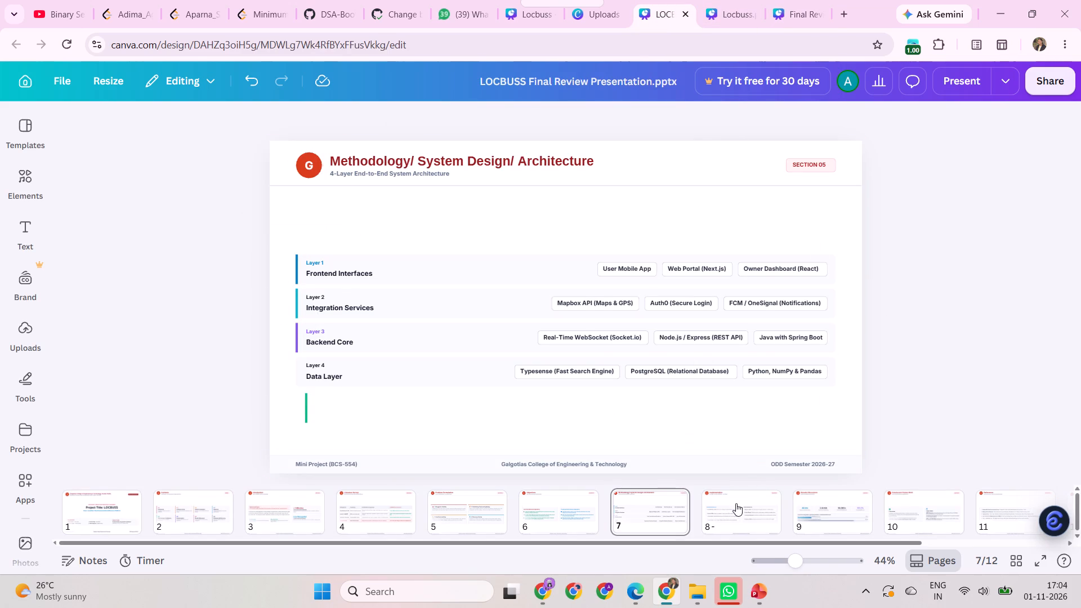
{"action": "left_click", "coordinate": [872, 514]}
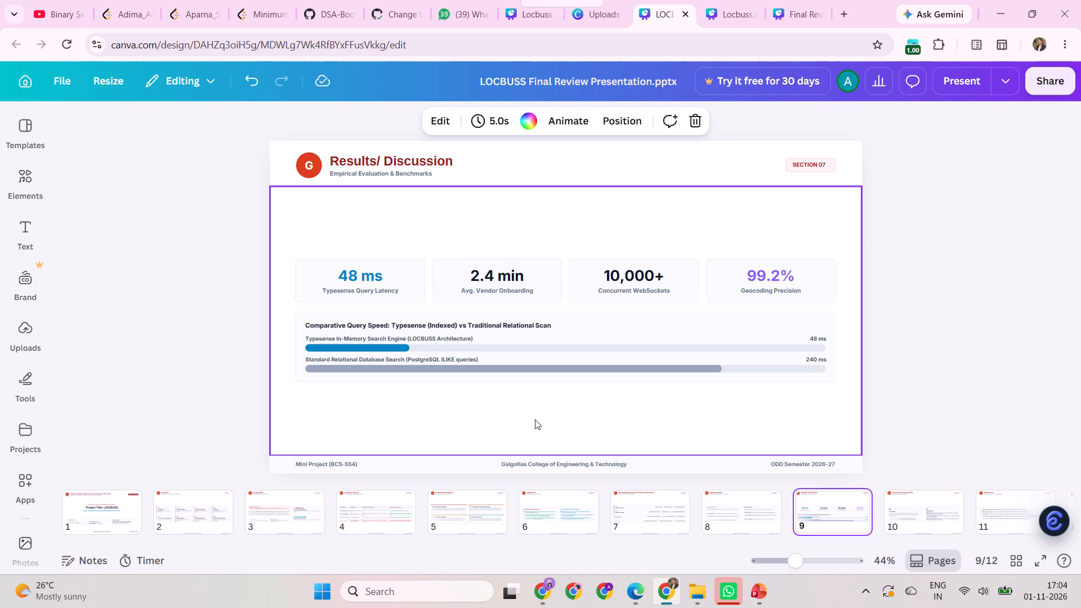
{"action": "left_click", "coordinate": [902, 531]}
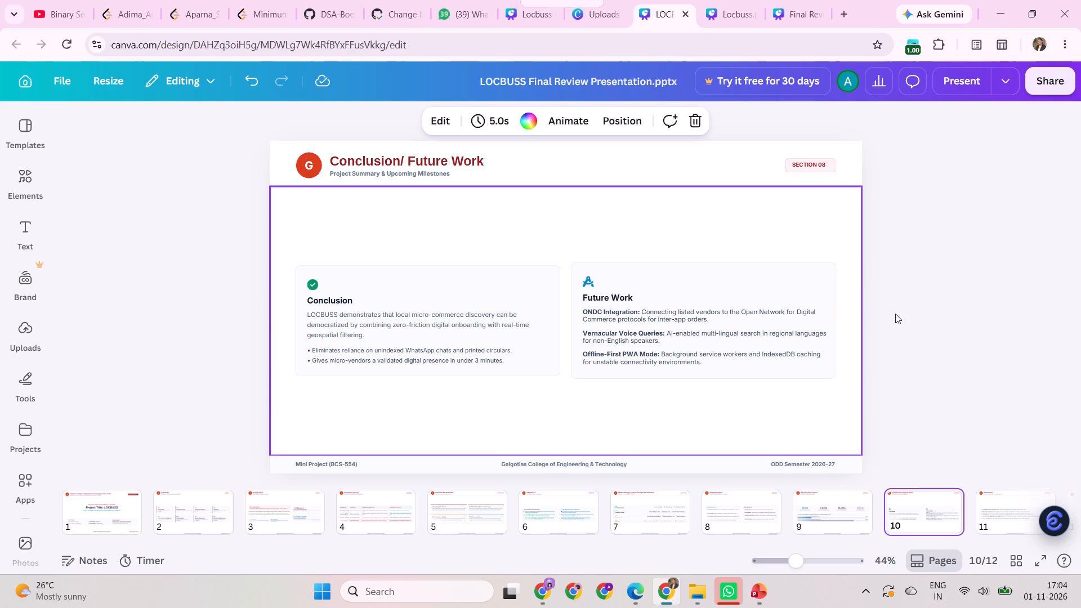
{"action": "left_click_drag", "start_coordinate": [791, 247], "coordinate": [702, 504]}
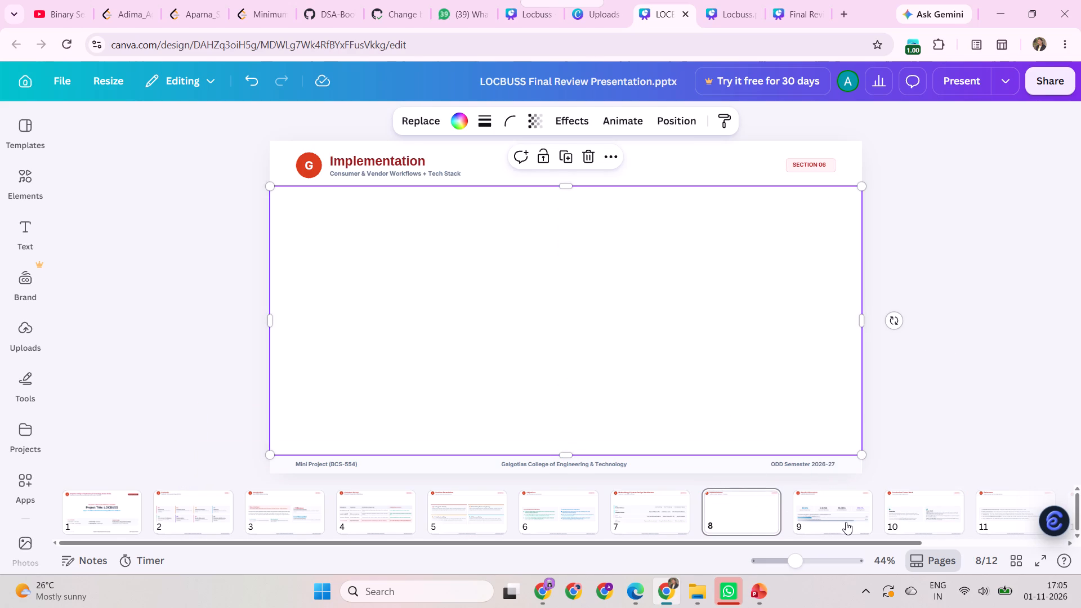
{"action": "left_click", "coordinate": [760, 520]}
{"action": "left_click", "coordinate": [740, 400]}
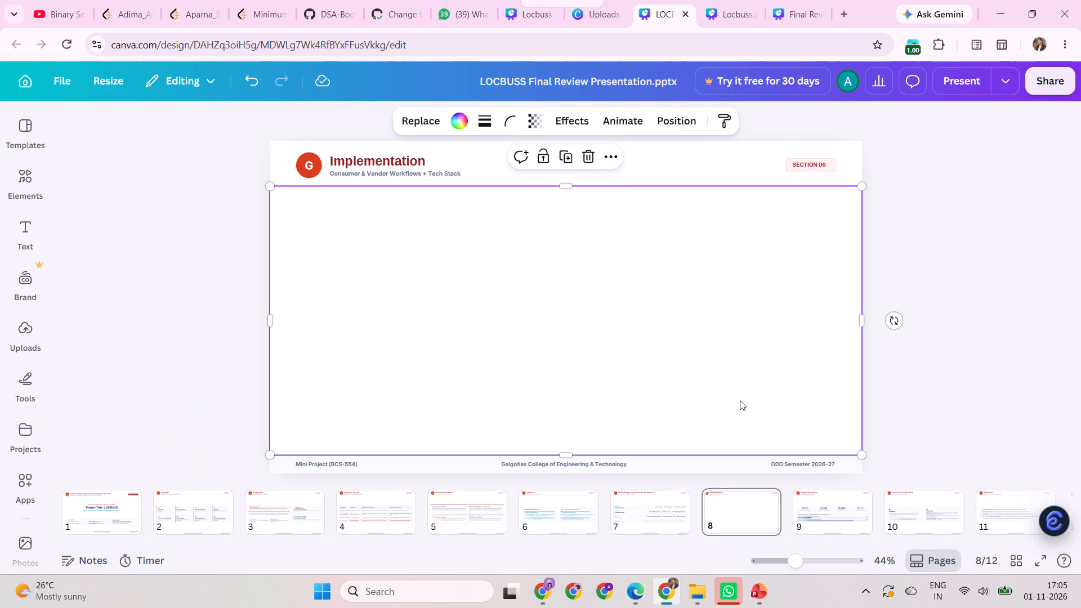
{"action": "key", "text": "Delete"}
Copy the Conclusion and Future Work cards from the LOCBUSS Final Review Presentation onto the template's Conclusion/ Future Work slide.
{"action": "left_click", "coordinate": [814, 500]}
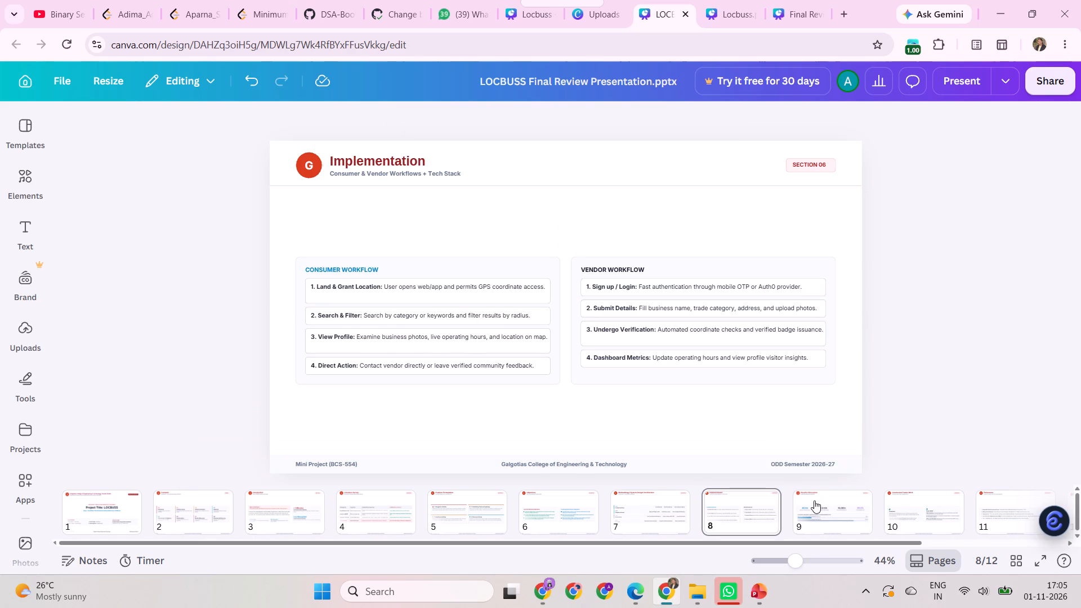
{"action": "left_click", "coordinate": [903, 500]}
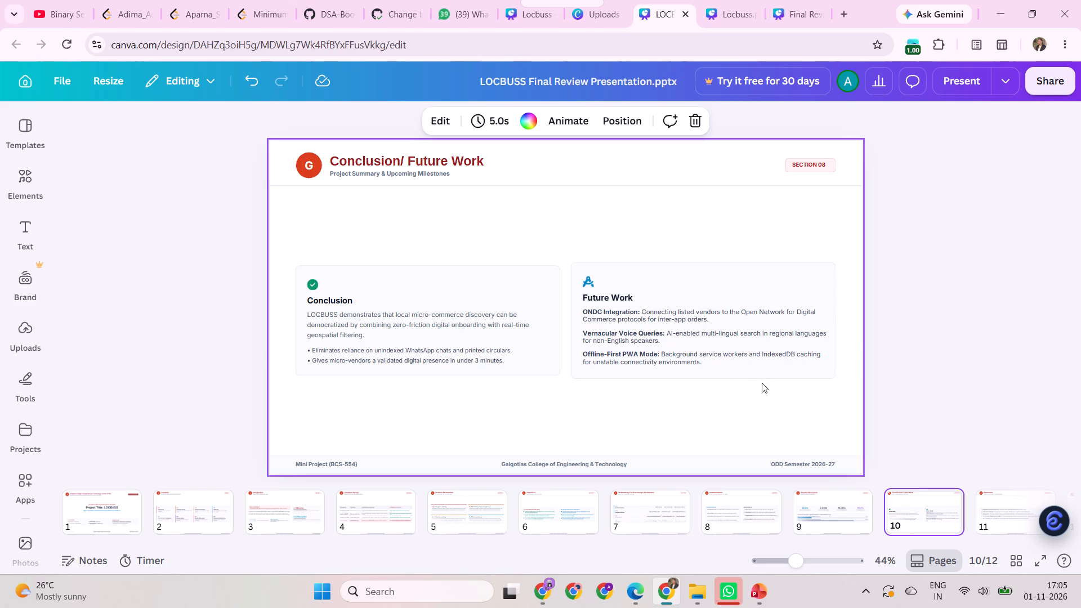
{"action": "left_click_drag", "start_coordinate": [316, 245], "coordinate": [665, 373]}
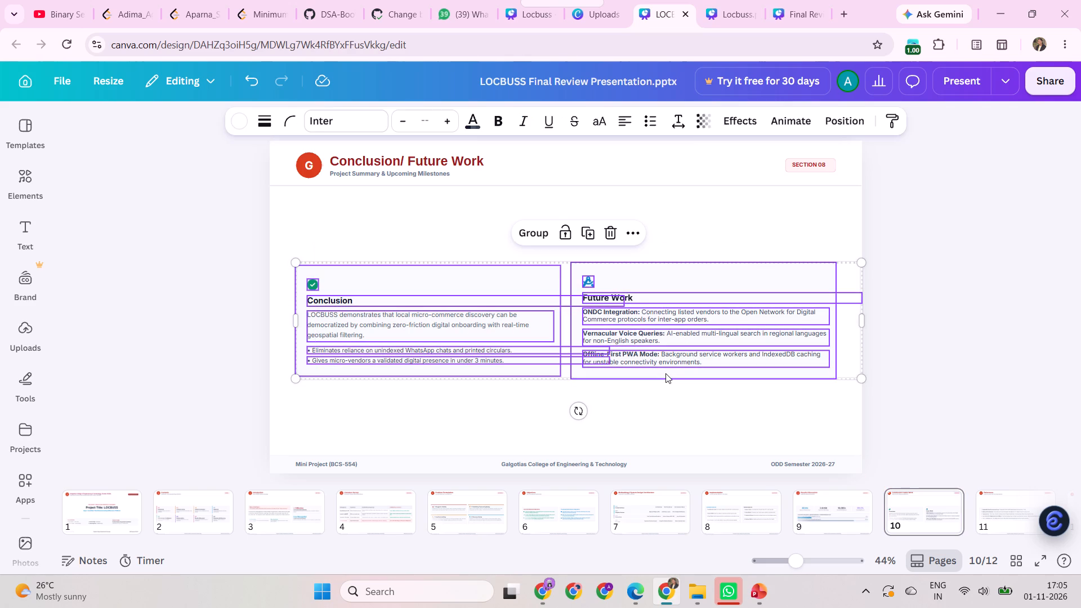
{"action": "key", "text": "ctrl+c"}
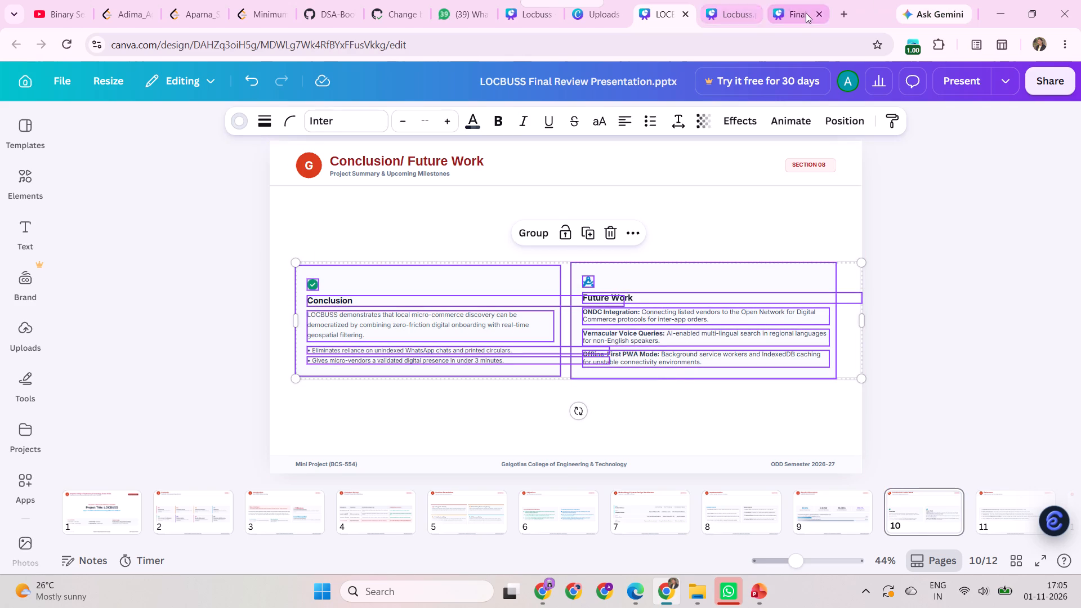
{"action": "left_click", "coordinate": [806, 12]}
{"action": "left_click", "coordinate": [933, 506]}
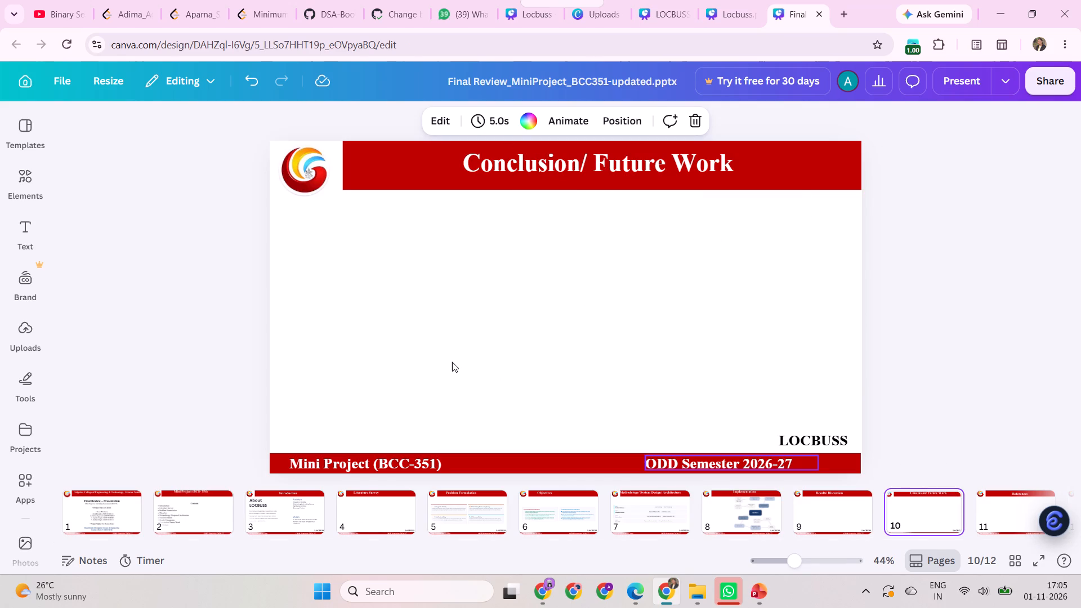
{"action": "key", "text": "ctrl+v"}
{"action": "left_click", "coordinate": [913, 361]}
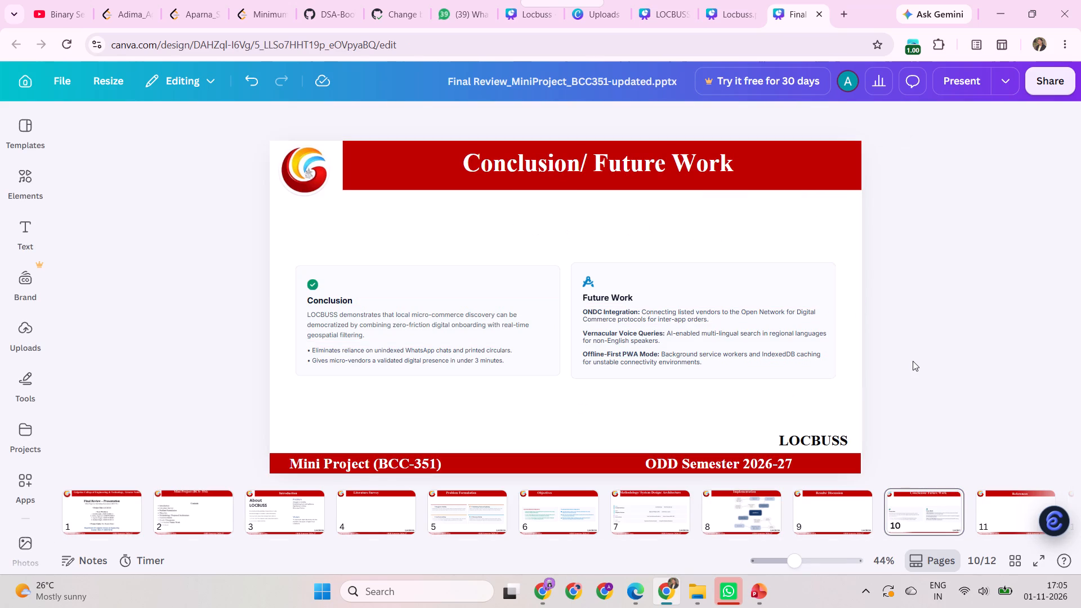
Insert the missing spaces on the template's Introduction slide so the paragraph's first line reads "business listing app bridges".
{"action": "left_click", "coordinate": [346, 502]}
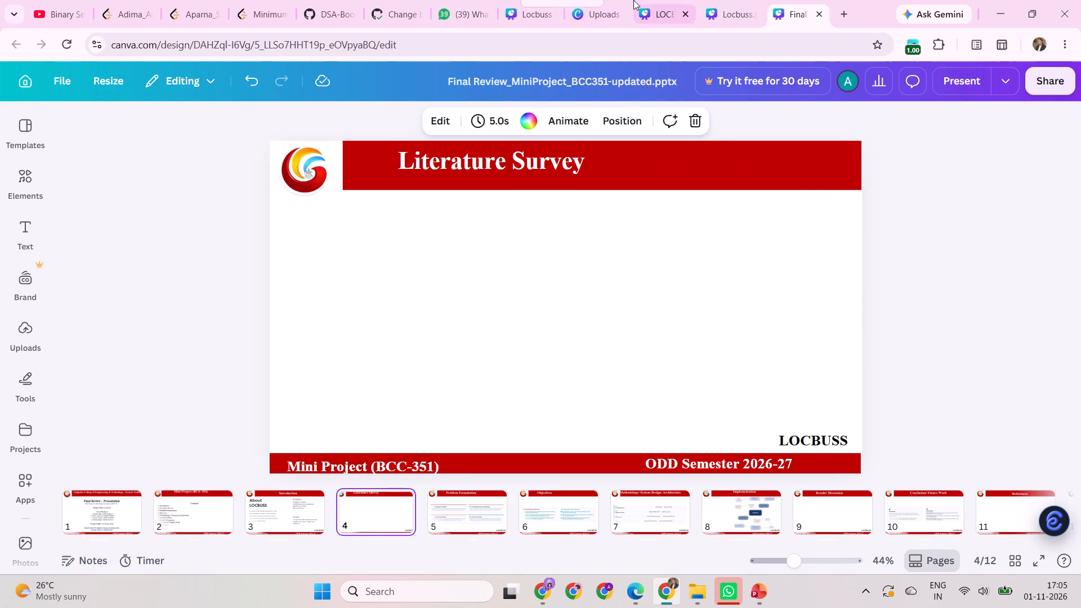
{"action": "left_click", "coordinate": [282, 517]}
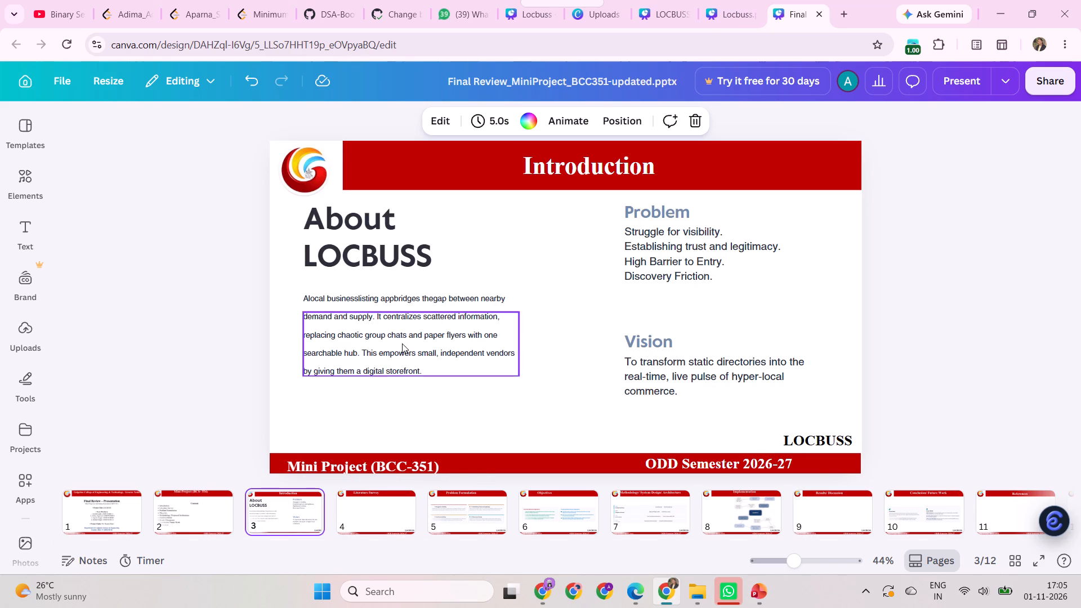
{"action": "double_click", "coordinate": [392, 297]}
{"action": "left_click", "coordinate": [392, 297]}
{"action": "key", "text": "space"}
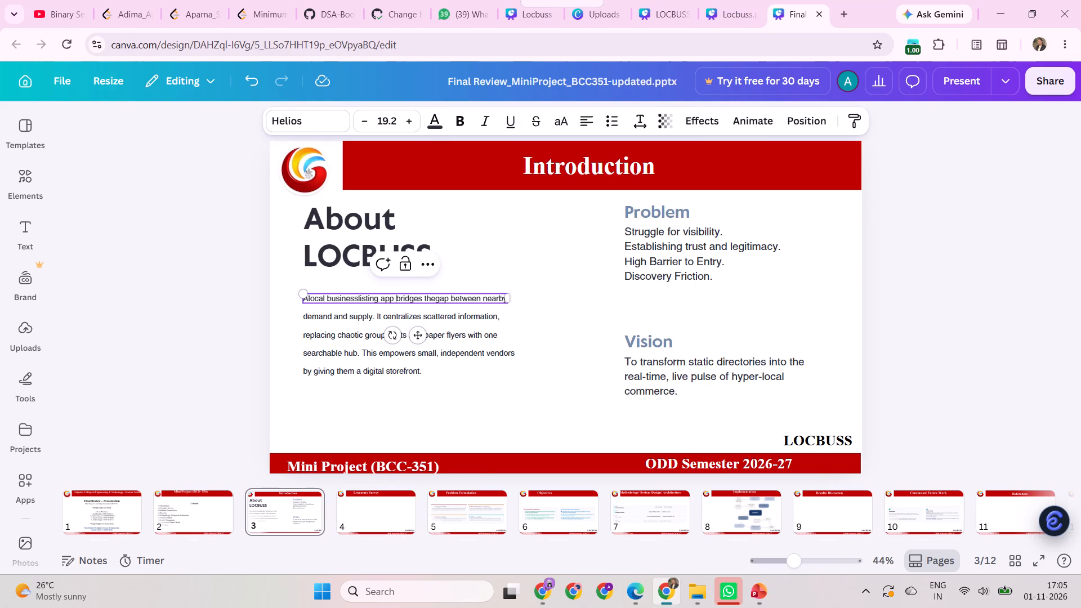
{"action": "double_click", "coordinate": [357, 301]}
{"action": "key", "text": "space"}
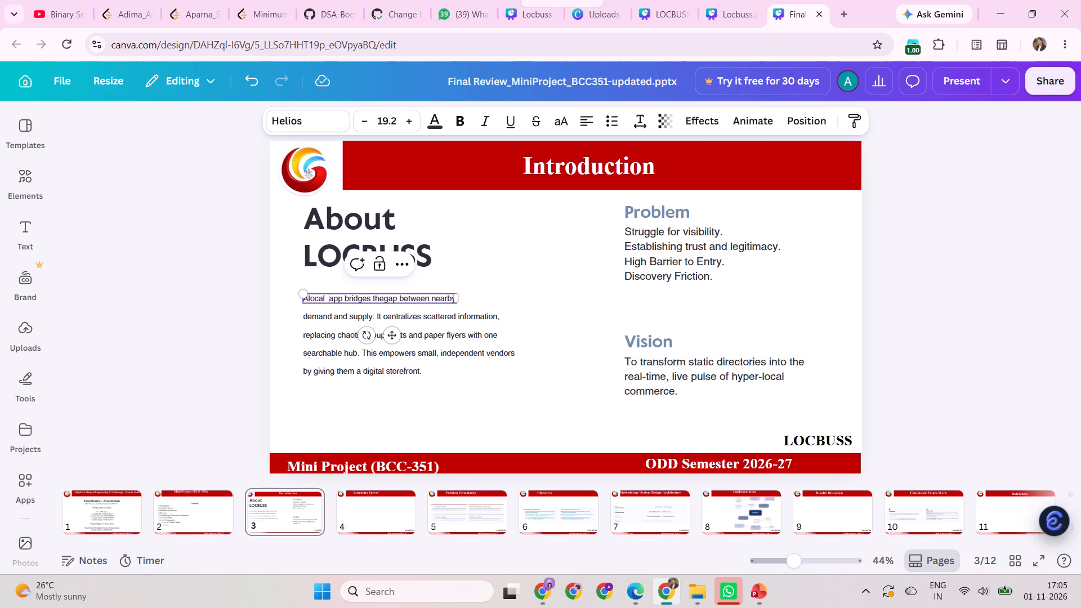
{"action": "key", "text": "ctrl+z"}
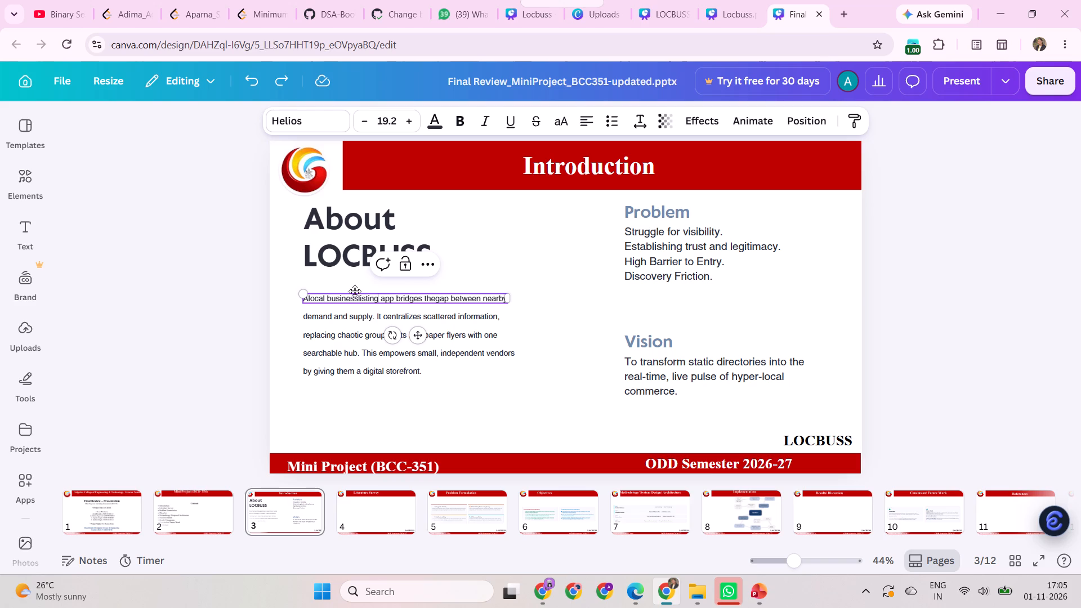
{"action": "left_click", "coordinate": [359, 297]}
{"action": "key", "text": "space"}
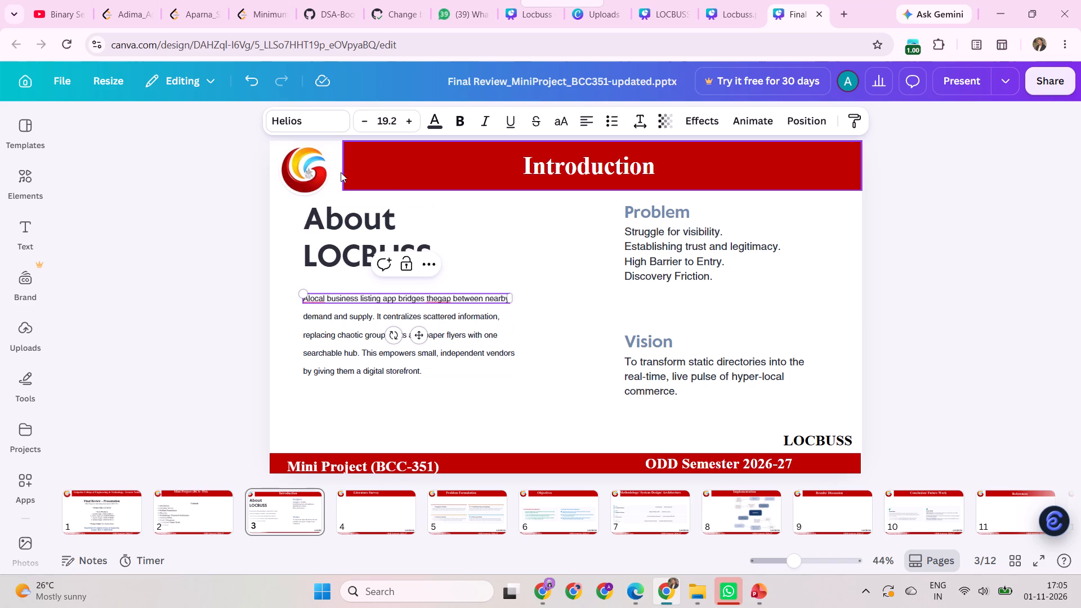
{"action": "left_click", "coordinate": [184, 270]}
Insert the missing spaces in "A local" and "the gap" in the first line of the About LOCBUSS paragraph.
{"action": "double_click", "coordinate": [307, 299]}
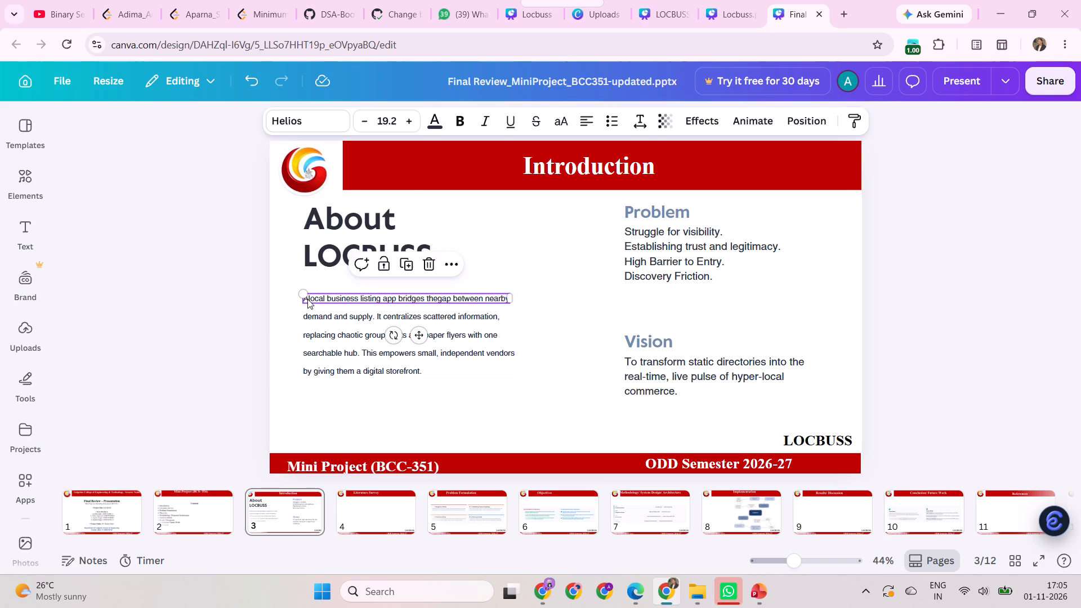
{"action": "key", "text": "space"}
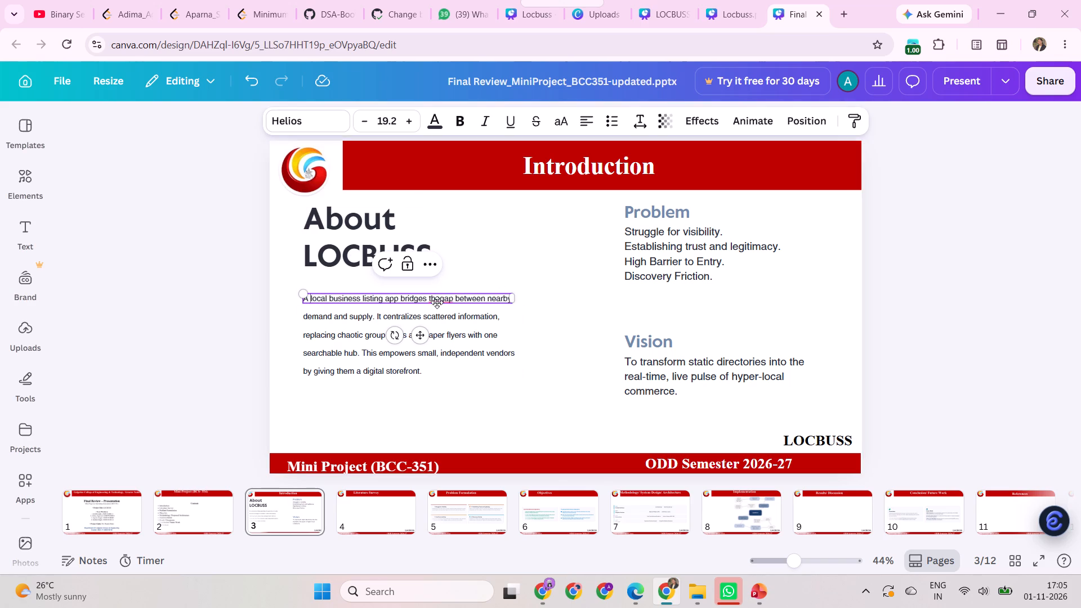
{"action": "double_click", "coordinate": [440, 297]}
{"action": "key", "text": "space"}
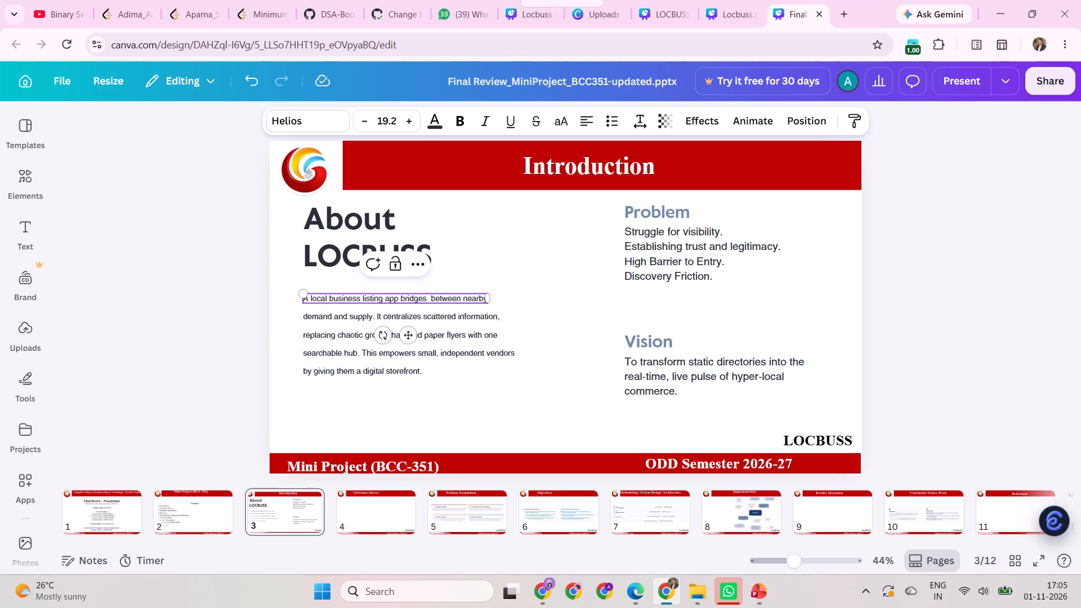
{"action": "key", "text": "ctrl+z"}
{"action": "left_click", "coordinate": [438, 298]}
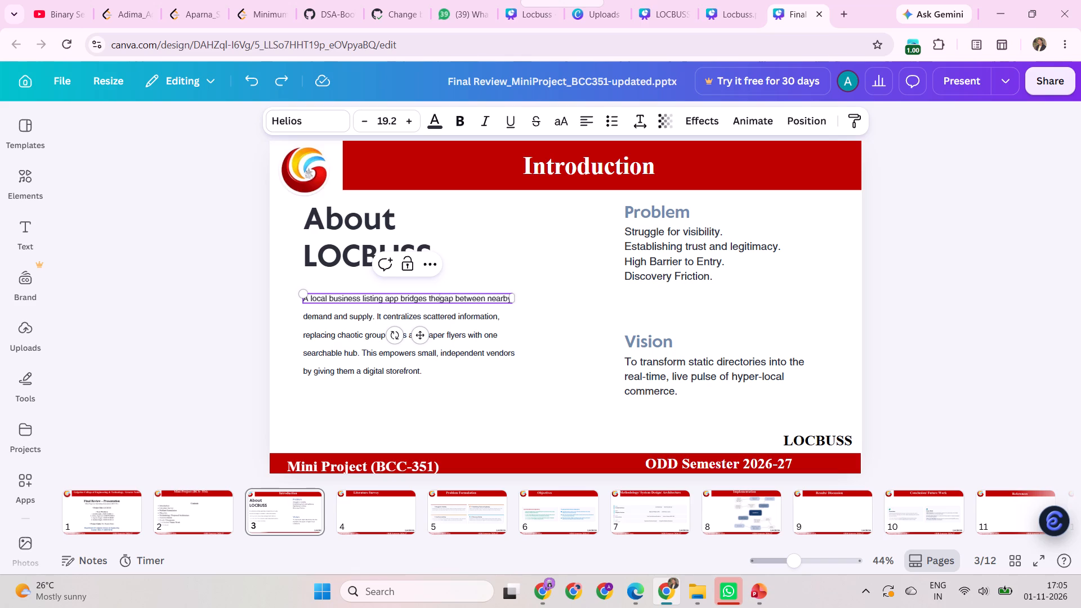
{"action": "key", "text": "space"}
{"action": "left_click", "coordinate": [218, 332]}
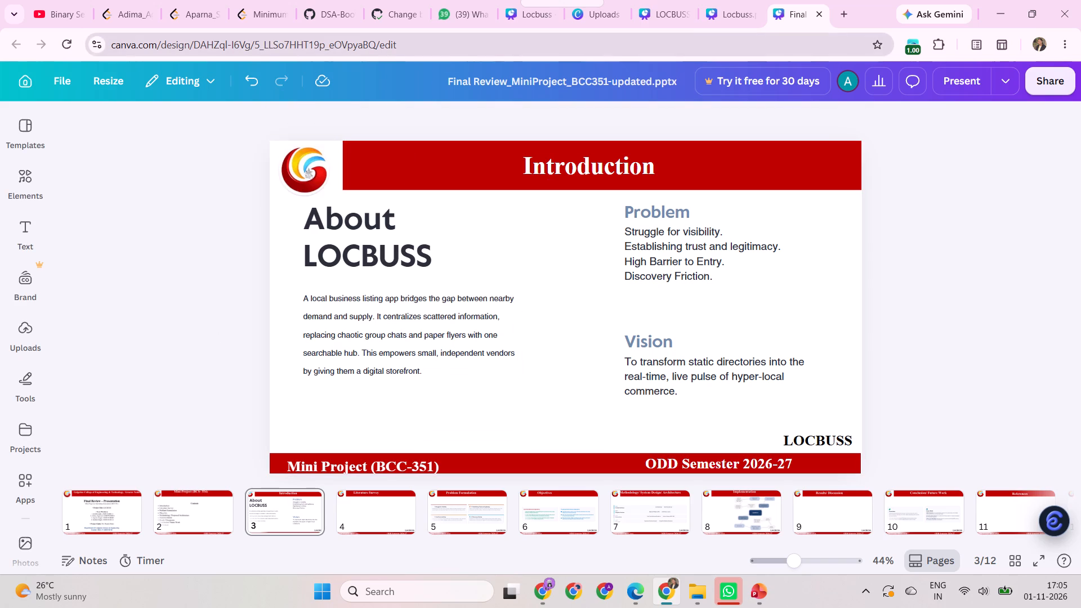
Move the blank white background rectangle off the Introduction slide of the LOCBUSS Final Review Presentation.
{"action": "left_click", "coordinate": [675, 20]}
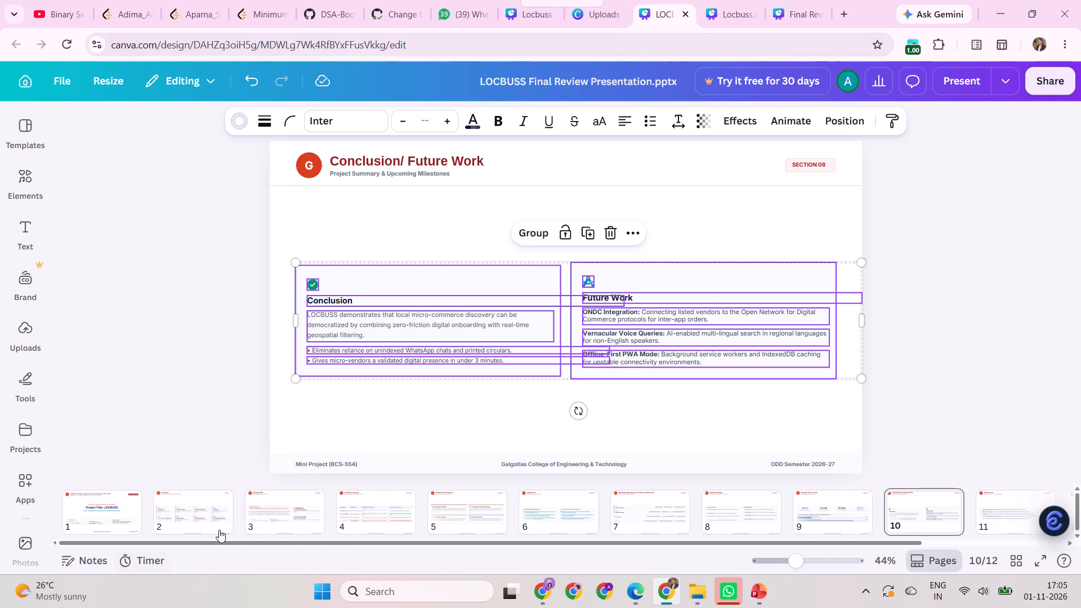
{"action": "left_click", "coordinate": [208, 527]}
{"action": "left_click", "coordinate": [270, 520]}
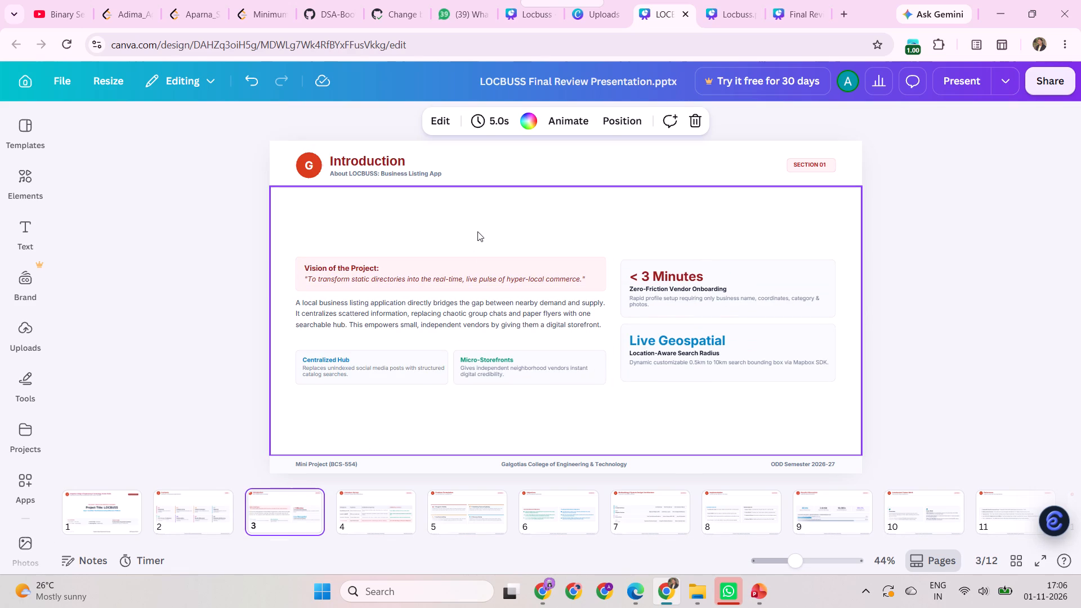
{"action": "left_click_drag", "start_coordinate": [538, 241], "coordinate": [543, 517]}
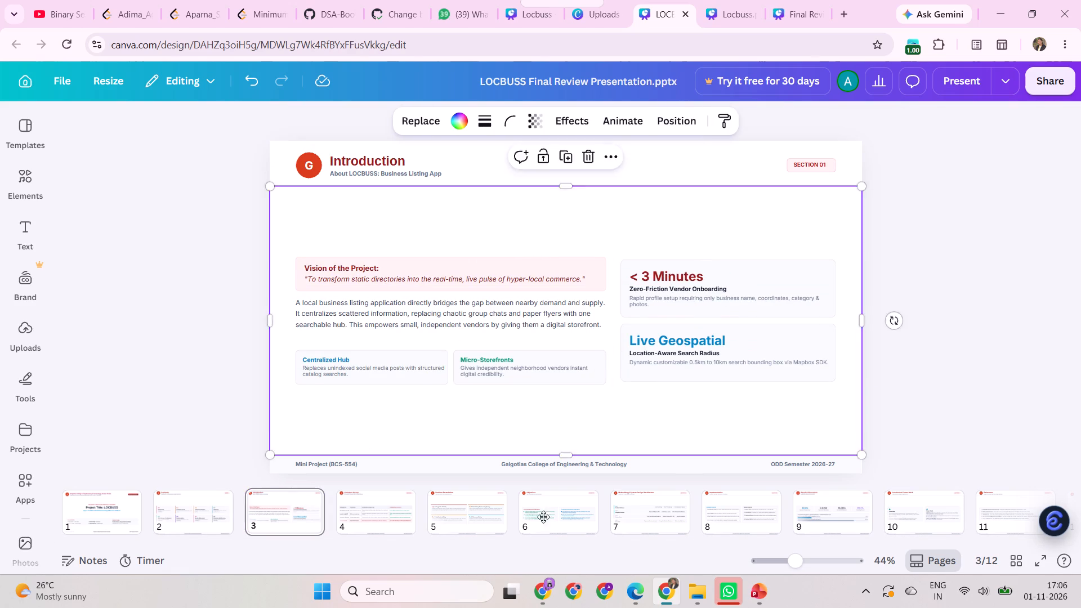
{"action": "left_click_drag", "start_coordinate": [543, 517], "coordinate": [531, 587]}
Replace the template Introduction slide's About, Problem and Vision text with the Introduction content from the LOCBUSS Final Review Presentation.
{"action": "left_click_drag", "start_coordinate": [342, 237], "coordinate": [622, 388]}
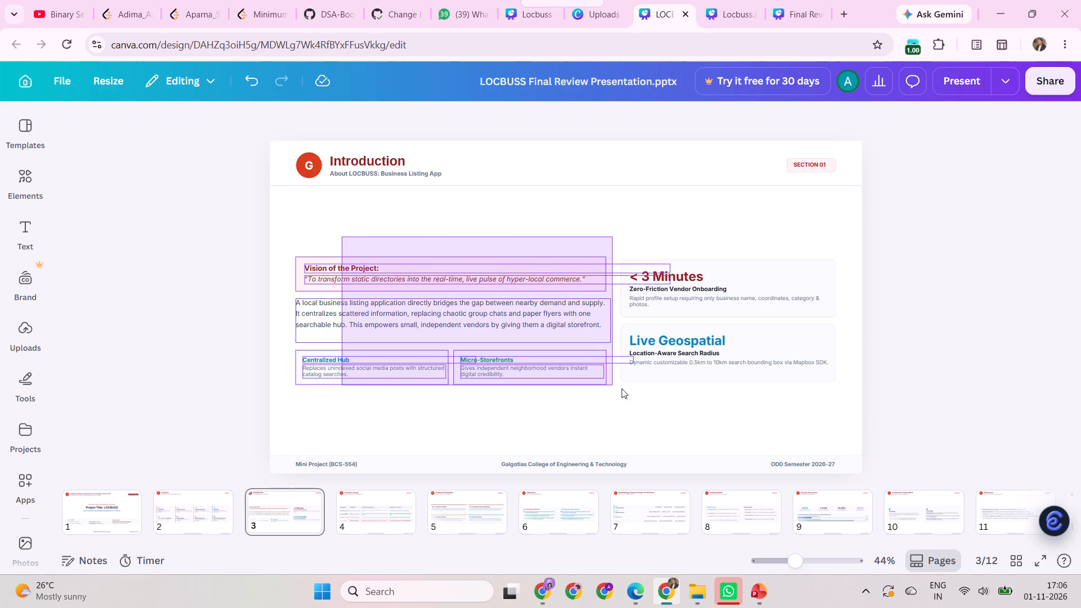
{"action": "left_click_drag", "start_coordinate": [622, 388], "coordinate": [669, 386]}
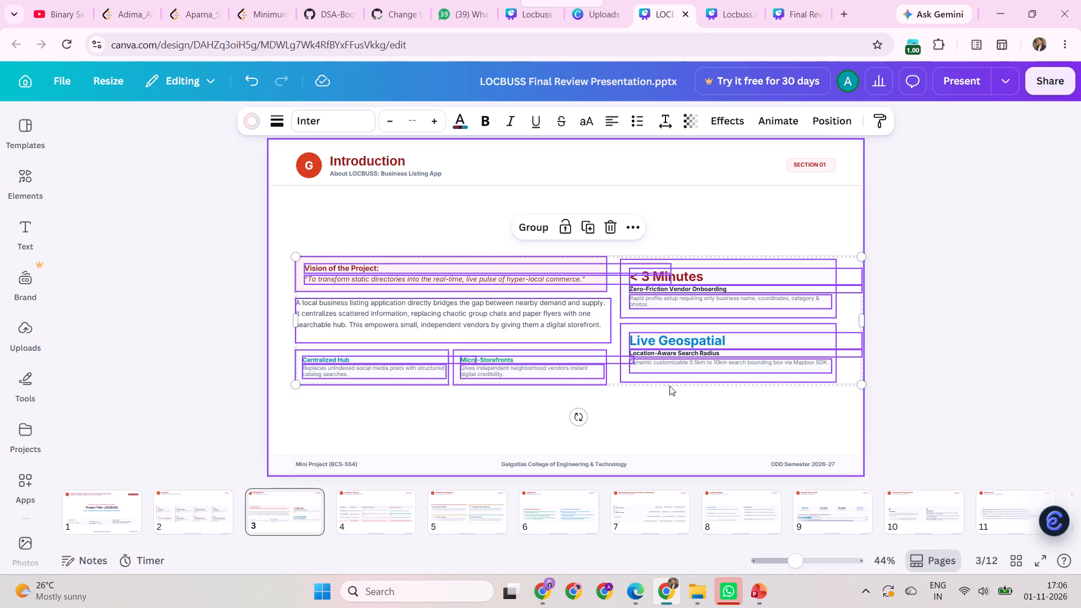
{"action": "key", "text": "ctrl+c"}
{"action": "key", "text": "ctrl+c"}
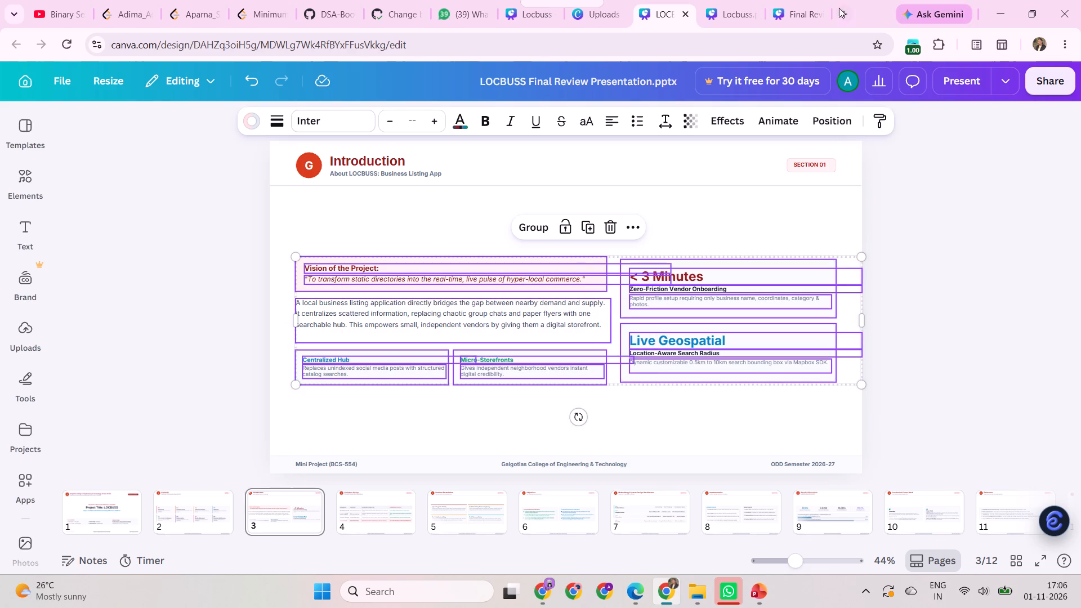
{"action": "left_click", "coordinate": [811, 18]}
{"action": "left_click_drag", "start_coordinate": [287, 204], "coordinate": [411, 229]}
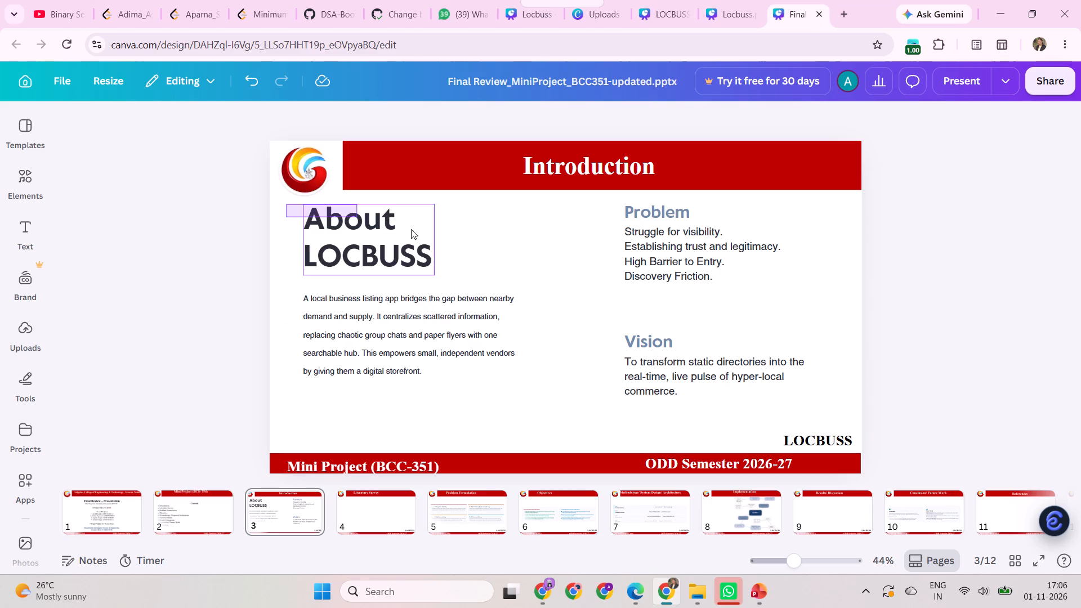
{"action": "left_click_drag", "start_coordinate": [411, 229], "coordinate": [792, 398]}
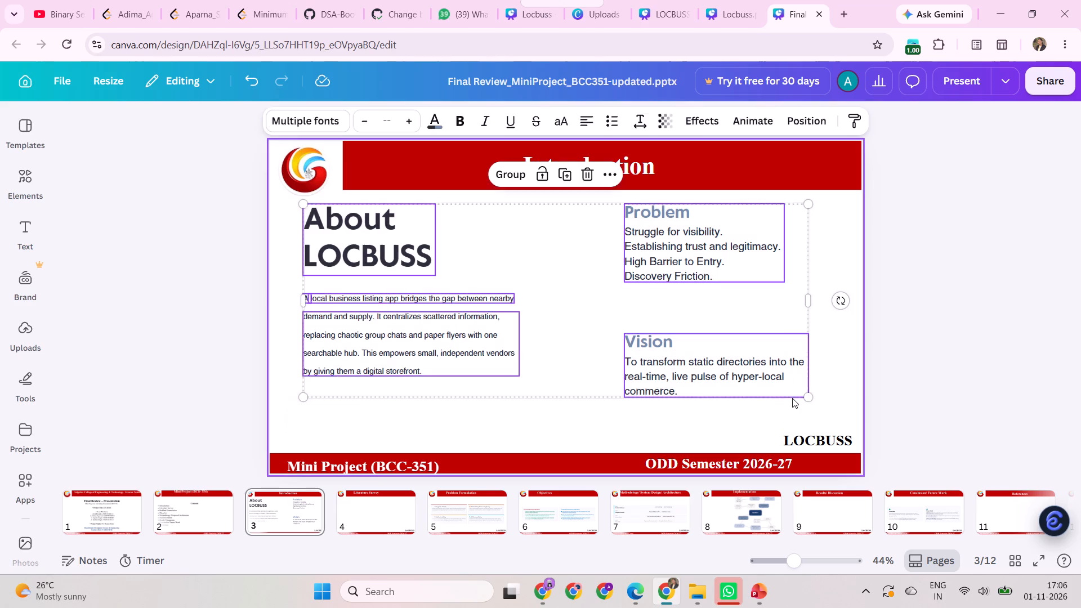
{"action": "key", "text": "Delete"}
{"action": "key", "text": "ctrl+v"}
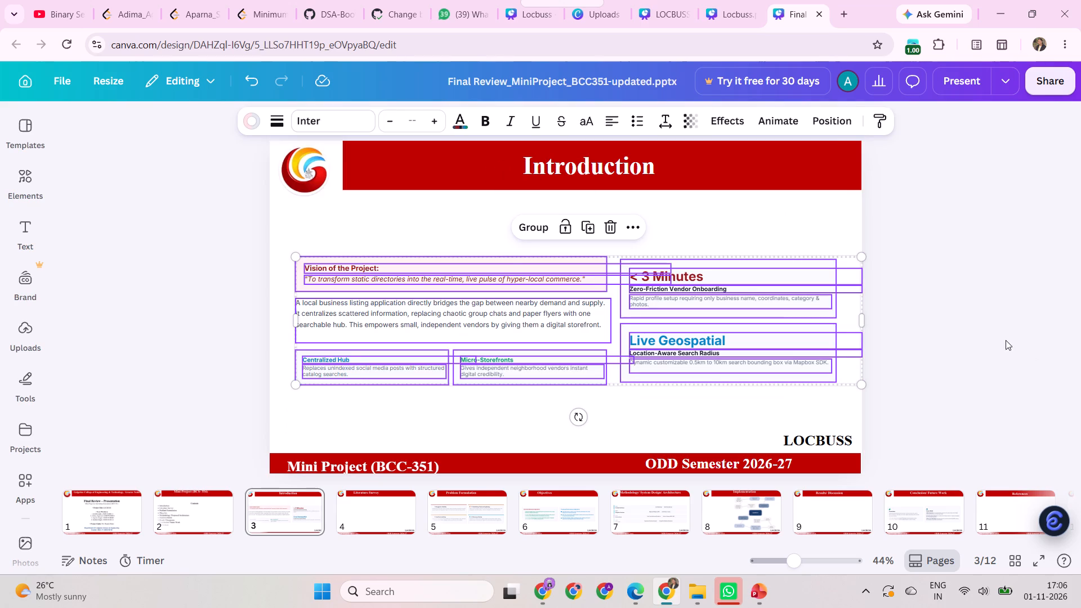
{"action": "left_click", "coordinate": [1015, 363]}
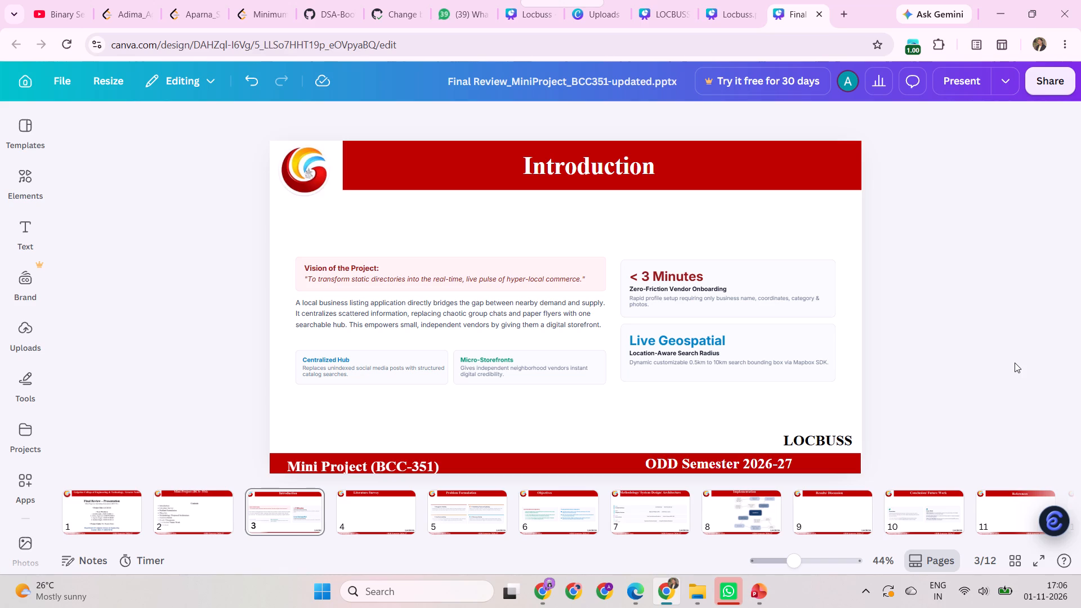
Find the References slide in the college template and its filled counterpart in the LOCBUSS Final Review Presentation.
{"action": "left_click", "coordinate": [1028, 526]}
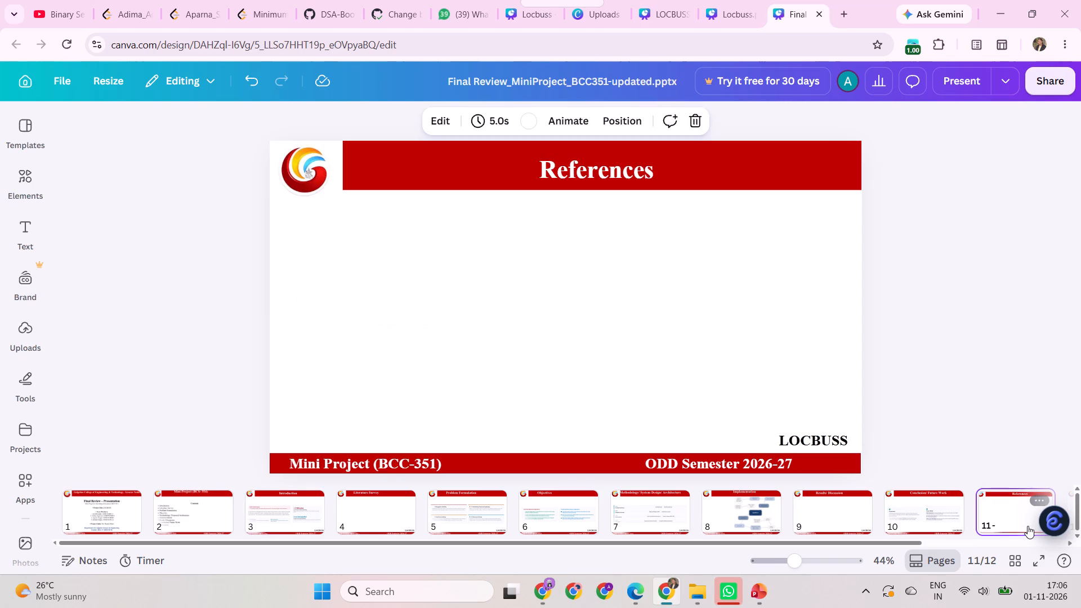
{"action": "scroll", "coordinate": [1028, 526], "scroll_direction": "left", "scroll_amount": 4}
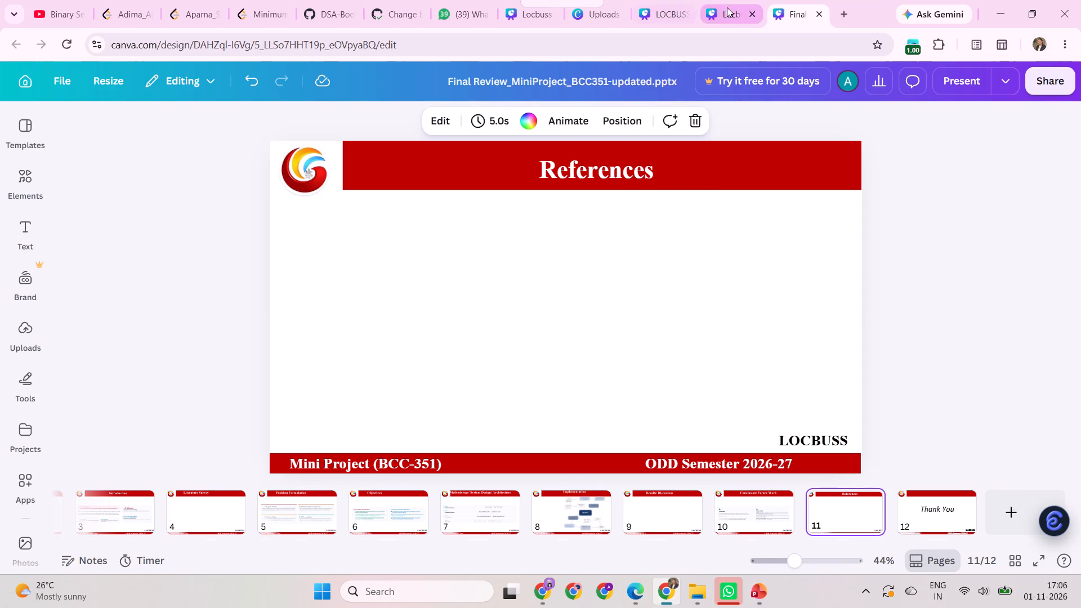
{"action": "left_click", "coordinate": [729, 10]}
{"action": "right_click", "coordinate": [660, 20]}
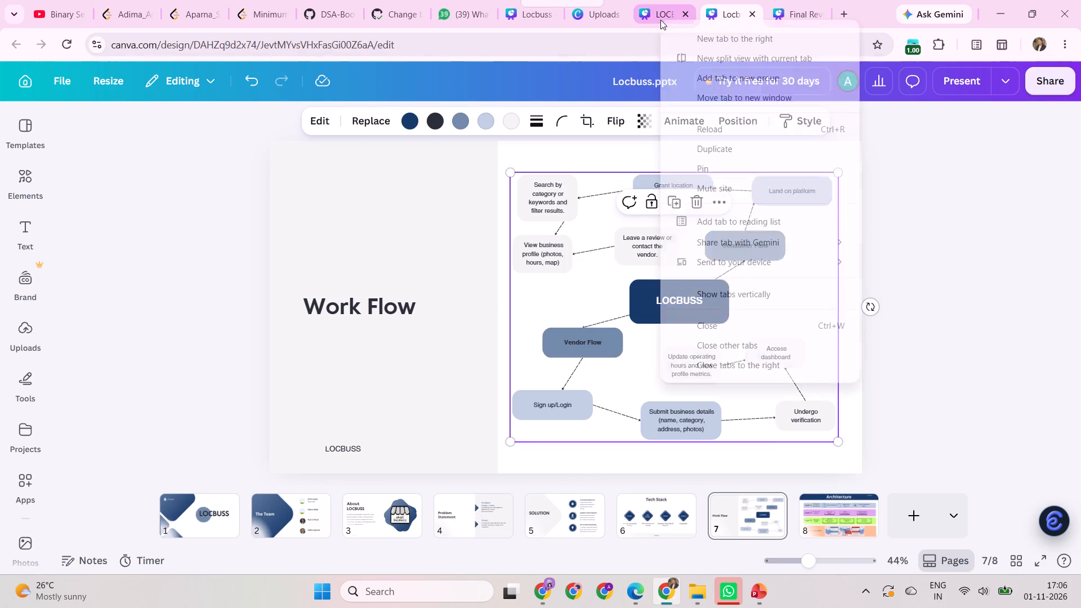
{"action": "left_click", "coordinate": [665, 3]}
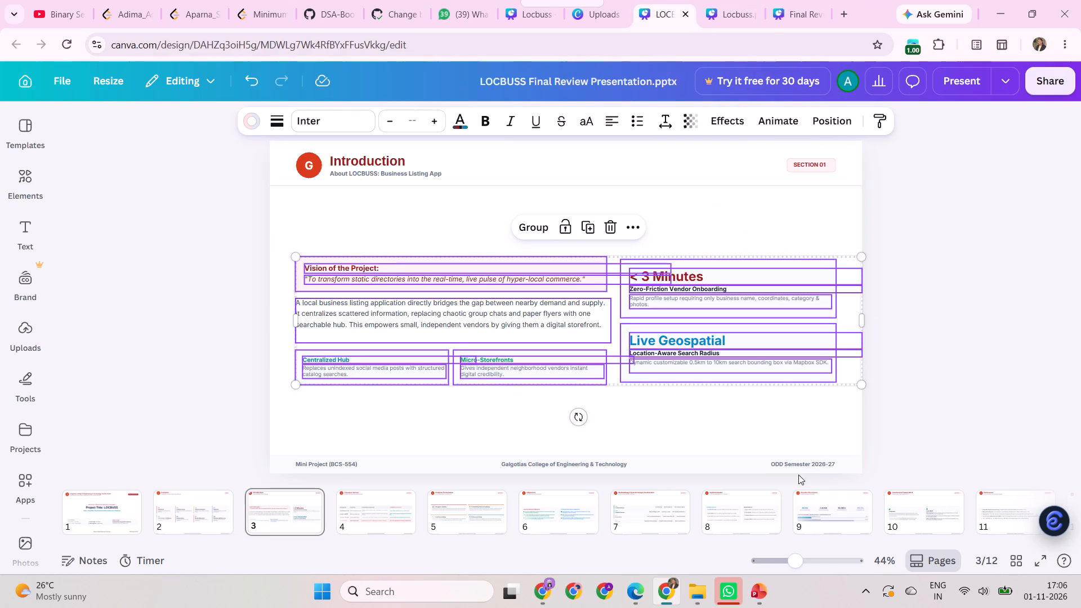
{"action": "scroll", "coordinate": [873, 513], "scroll_direction": "right", "scroll_amount": 1}
{"action": "left_click", "coordinate": [903, 522]}
{"action": "scroll", "coordinate": [903, 522], "scroll_direction": "left", "scroll_amount": 3}
{"action": "left_click", "coordinate": [926, 522]}
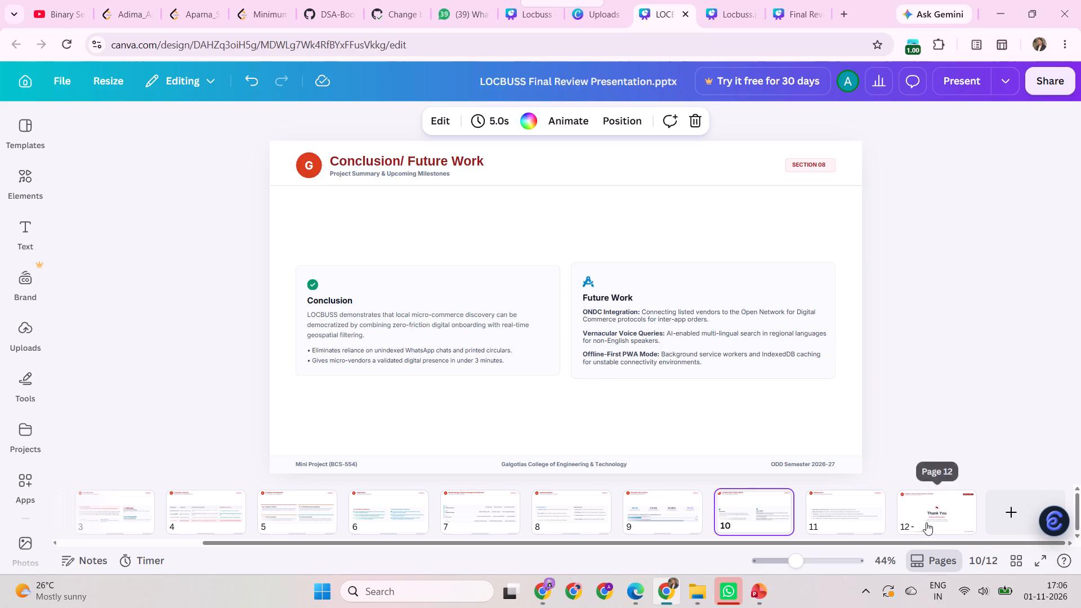
{"action": "right_click", "coordinate": [842, 517]}
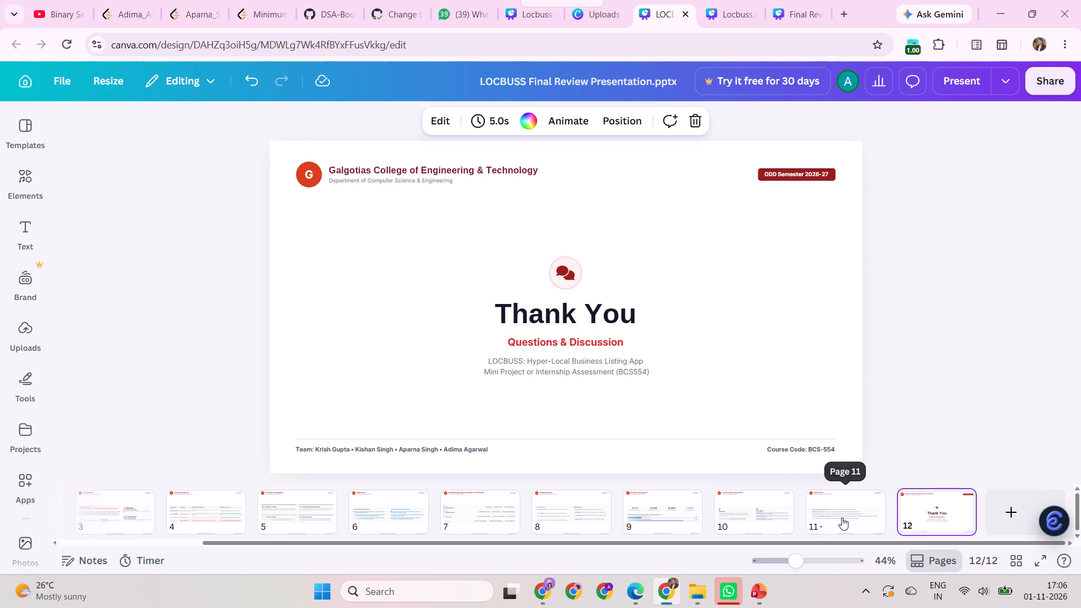
{"action": "left_click", "coordinate": [566, 410]}
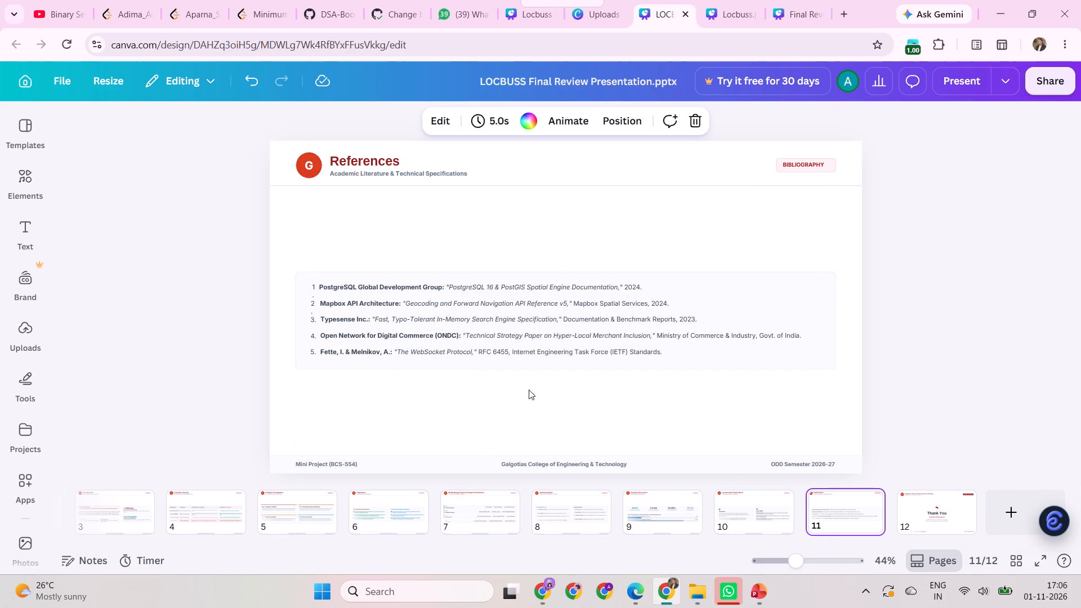
{"action": "right_click_drag", "start_coordinate": [334, 256], "coordinate": [461, 363]}
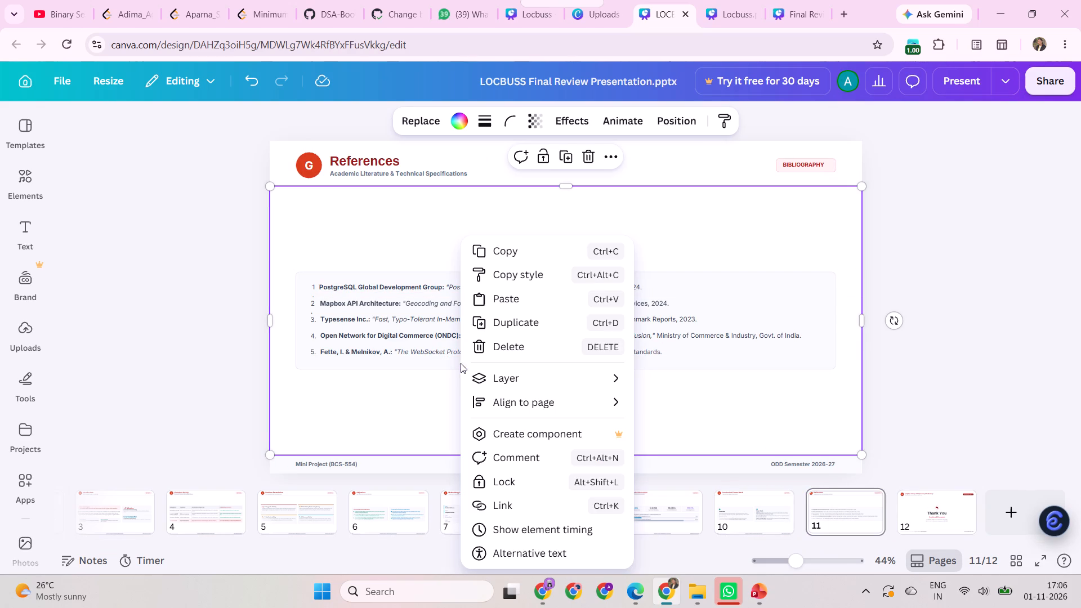
{"action": "left_click", "coordinate": [428, 375]}
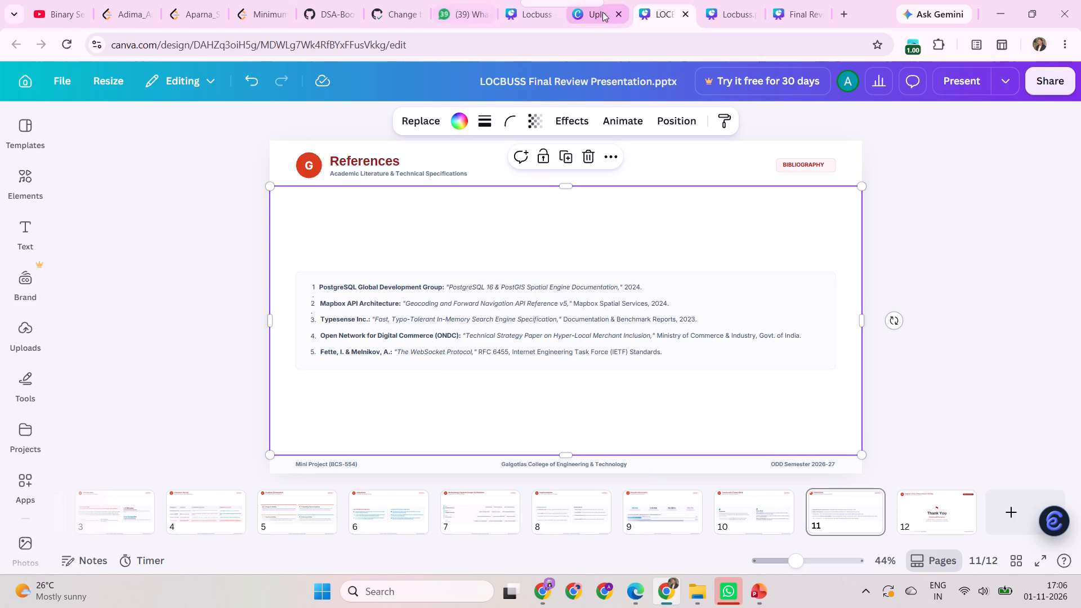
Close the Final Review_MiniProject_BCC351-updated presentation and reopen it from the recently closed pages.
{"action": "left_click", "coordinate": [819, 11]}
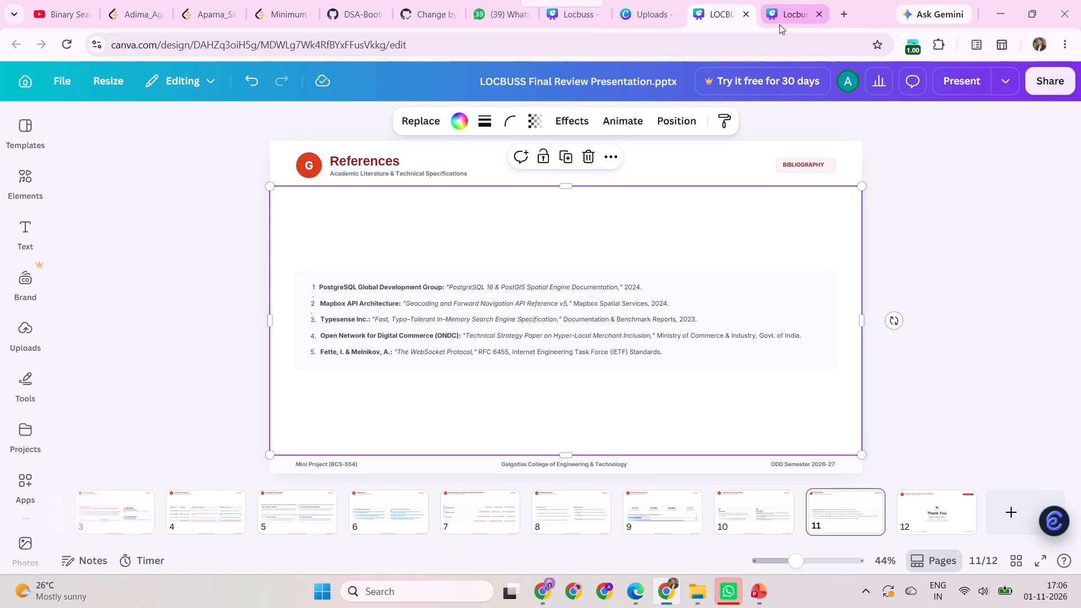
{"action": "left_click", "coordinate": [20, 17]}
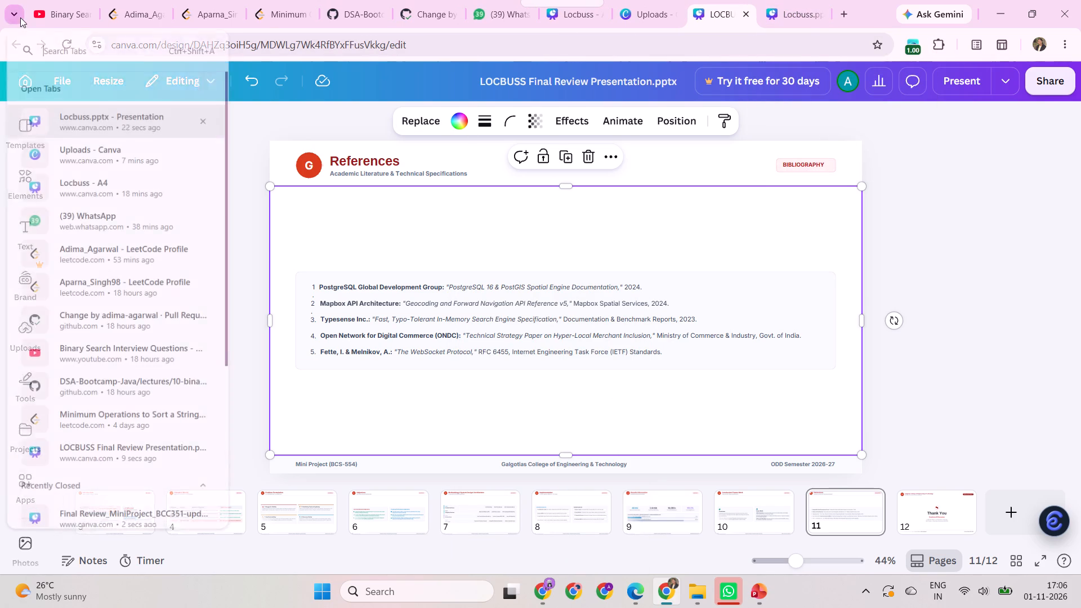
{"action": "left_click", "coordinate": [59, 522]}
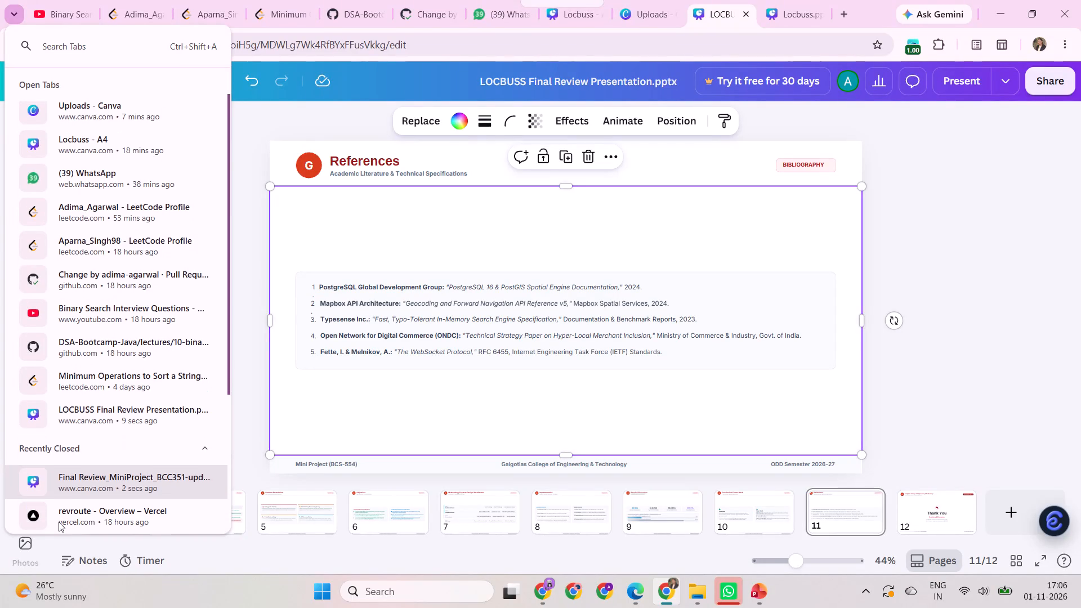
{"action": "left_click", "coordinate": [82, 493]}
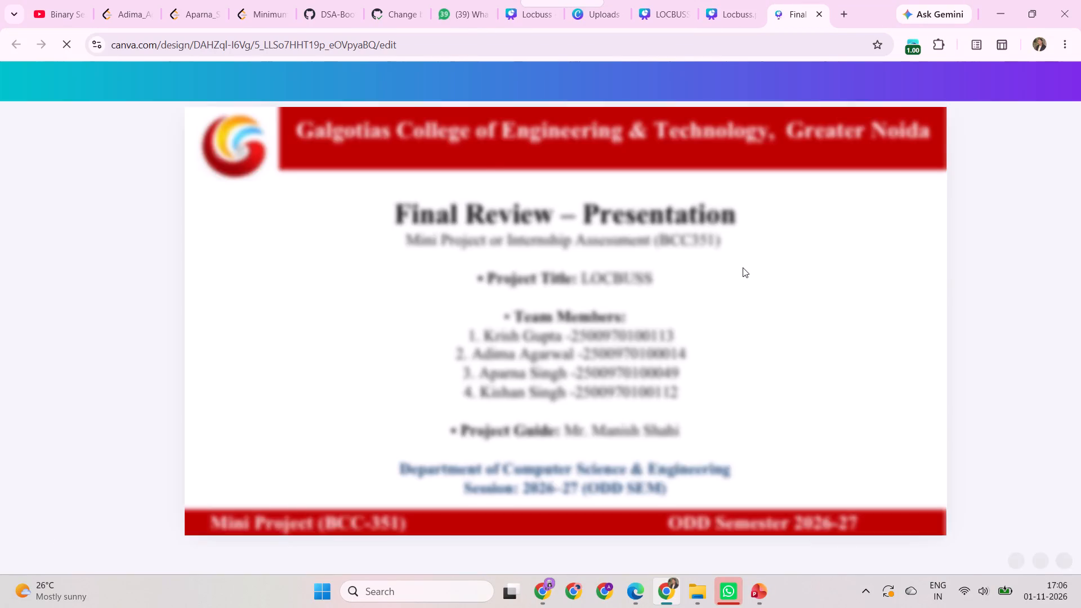
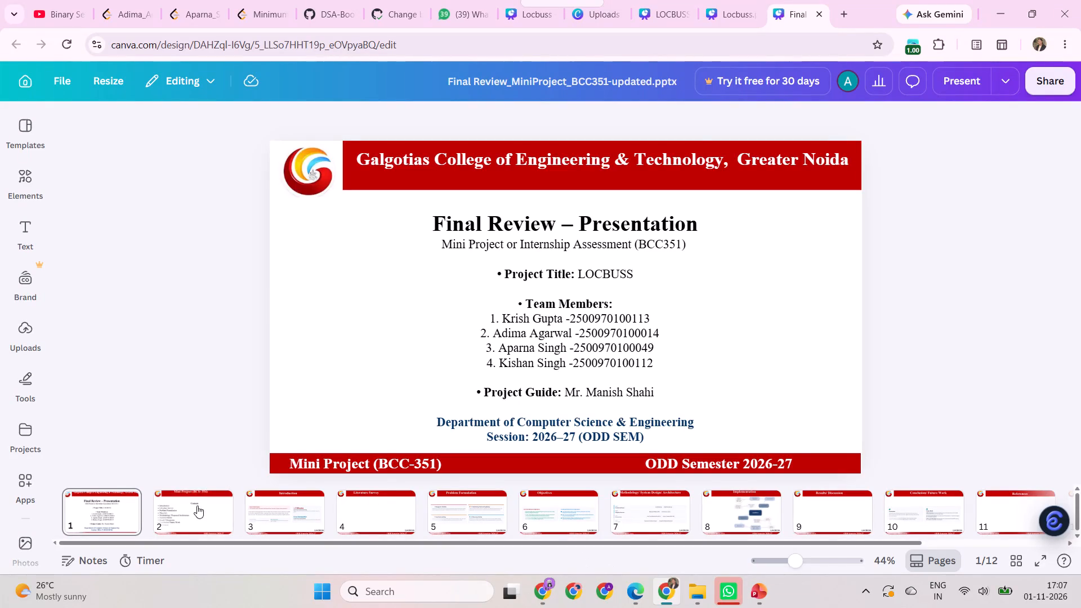
Review slides 2 through 7 of the Final Review_MiniProject_BCC351-updated presentation, up to Methodology/ System Design/ Architecture.
{"action": "left_click", "coordinate": [196, 521]}
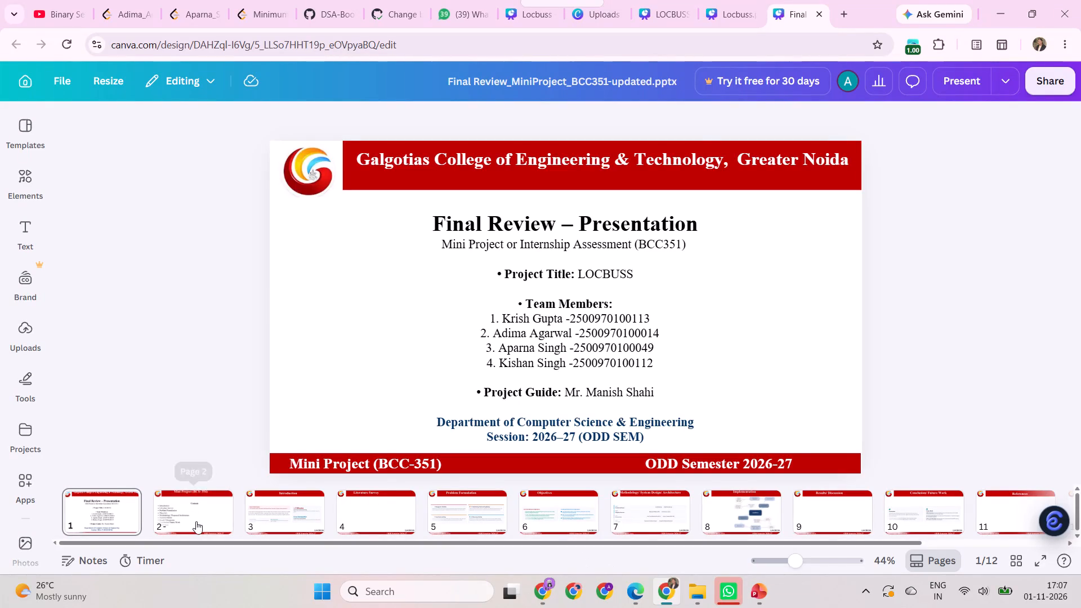
{"action": "left_click", "coordinate": [263, 518]}
{"action": "left_click", "coordinate": [390, 526]}
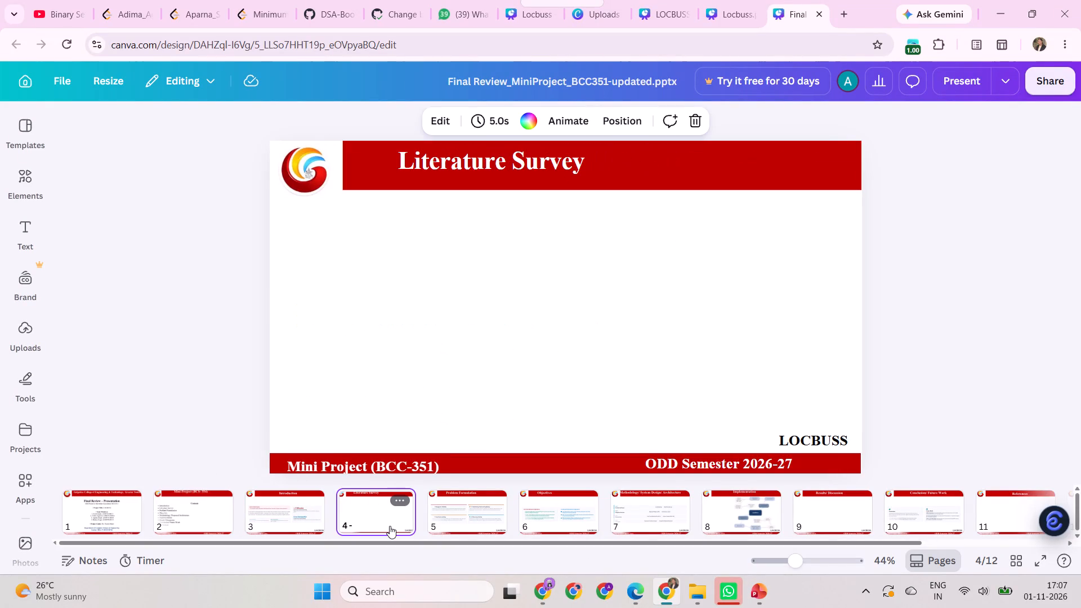
{"action": "left_click", "coordinate": [286, 524]}
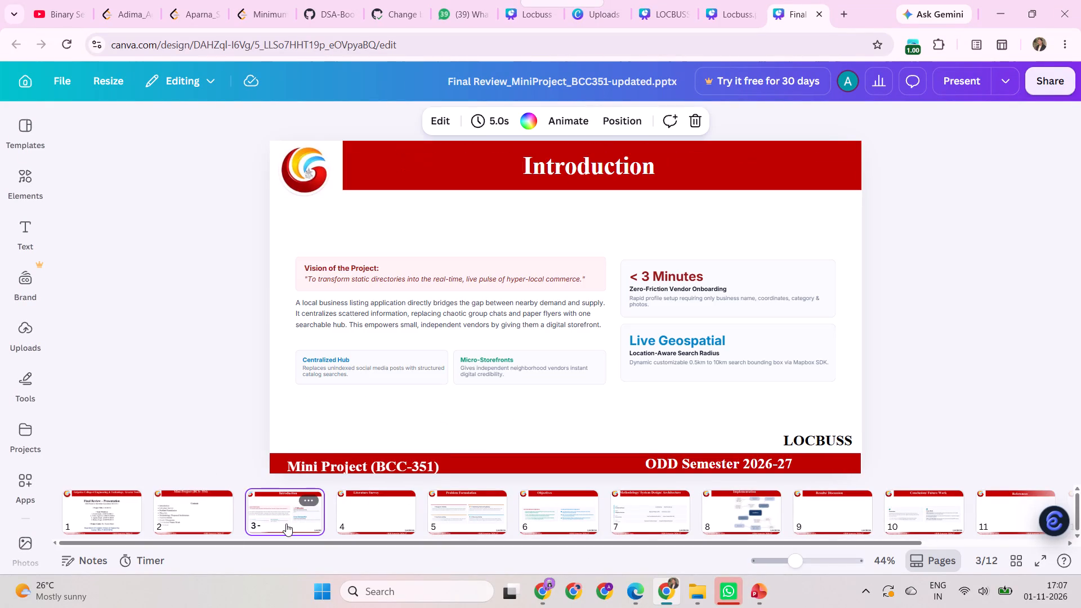
{"action": "left_click", "coordinate": [492, 516]}
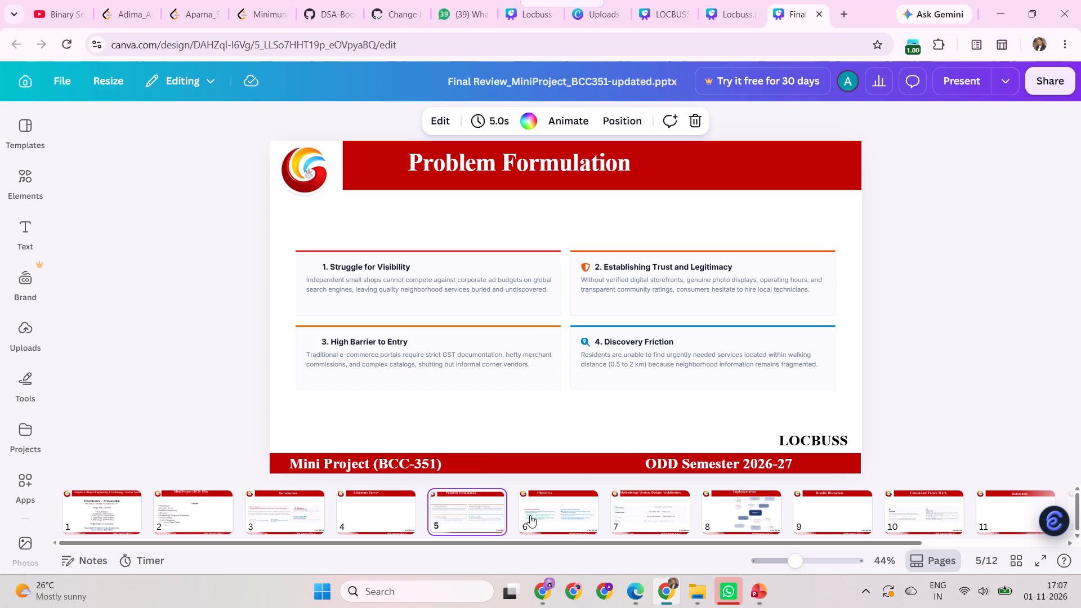
{"action": "left_click", "coordinate": [564, 519]}
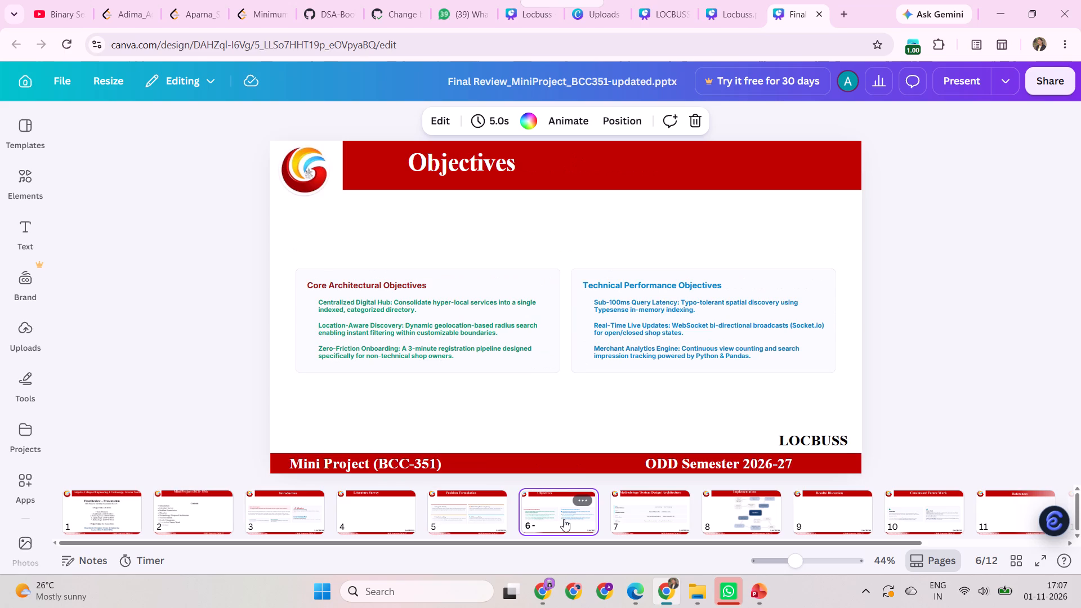
{"action": "left_click", "coordinate": [640, 525]}
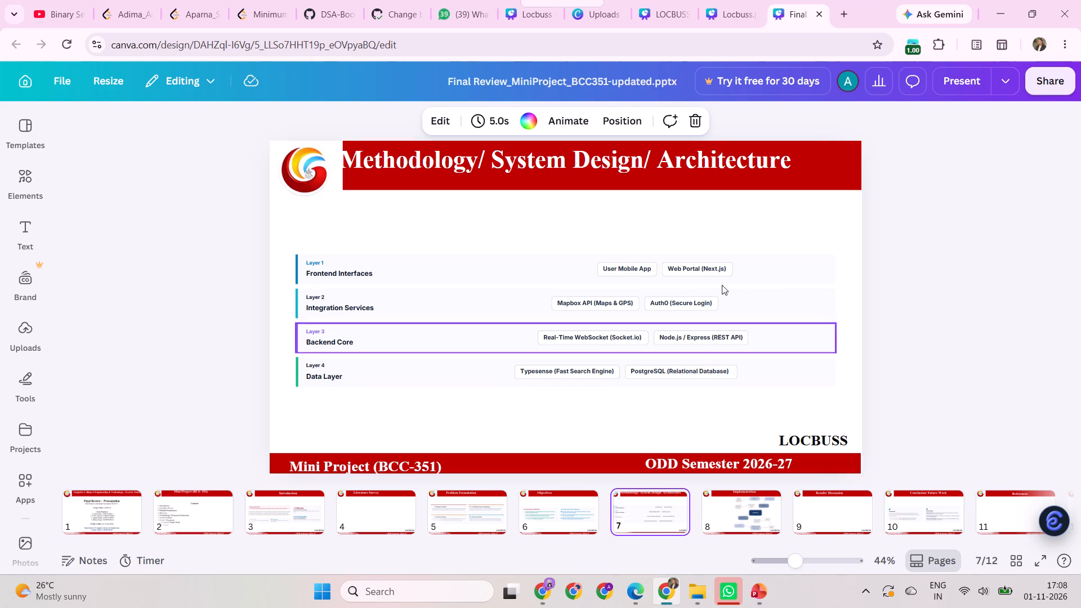
Examine the Tech Stack slide in the Locbuss presentation, and check the References slide of the LOCBUSS Final Review Presentation and the Uploads folder.
{"action": "left_click", "coordinate": [724, 11]}
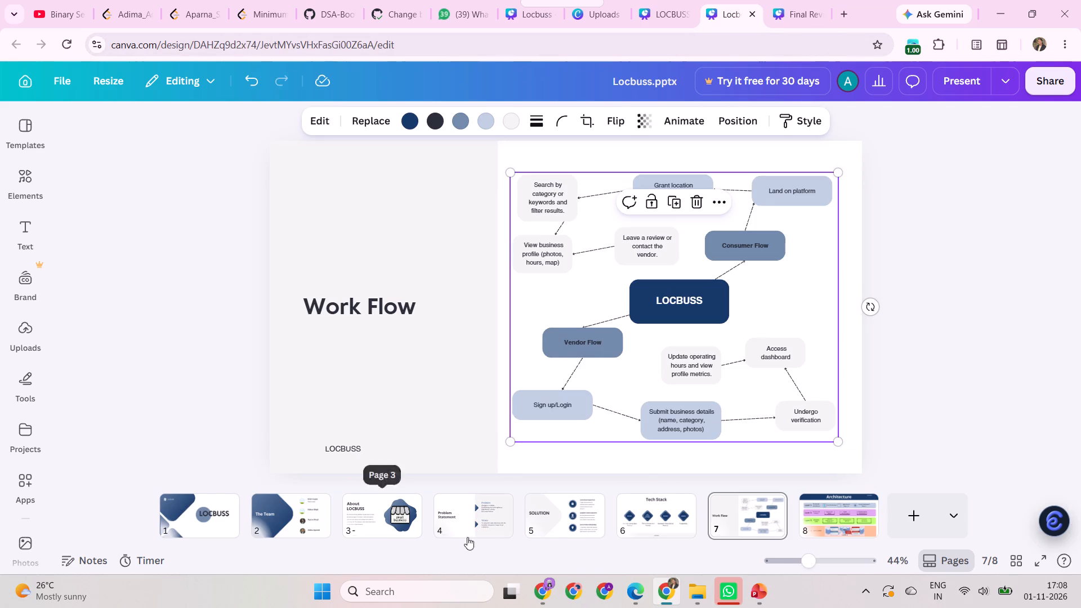
{"action": "left_click", "coordinate": [565, 539]}
{"action": "left_click", "coordinate": [663, 527]}
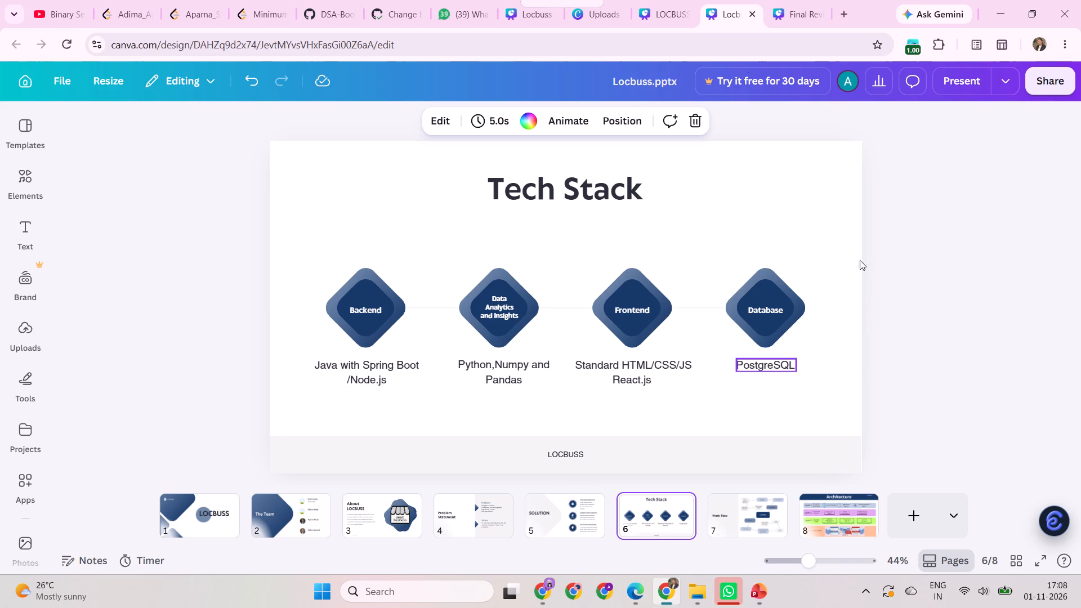
{"action": "left_click", "coordinate": [649, 6]}
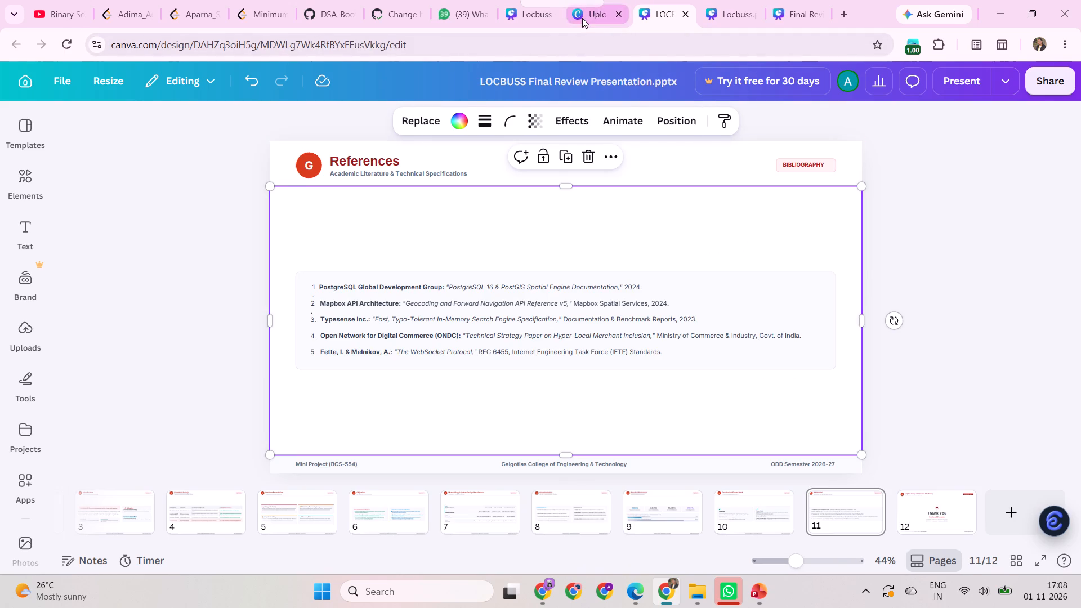
{"action": "left_click", "coordinate": [582, 18]}
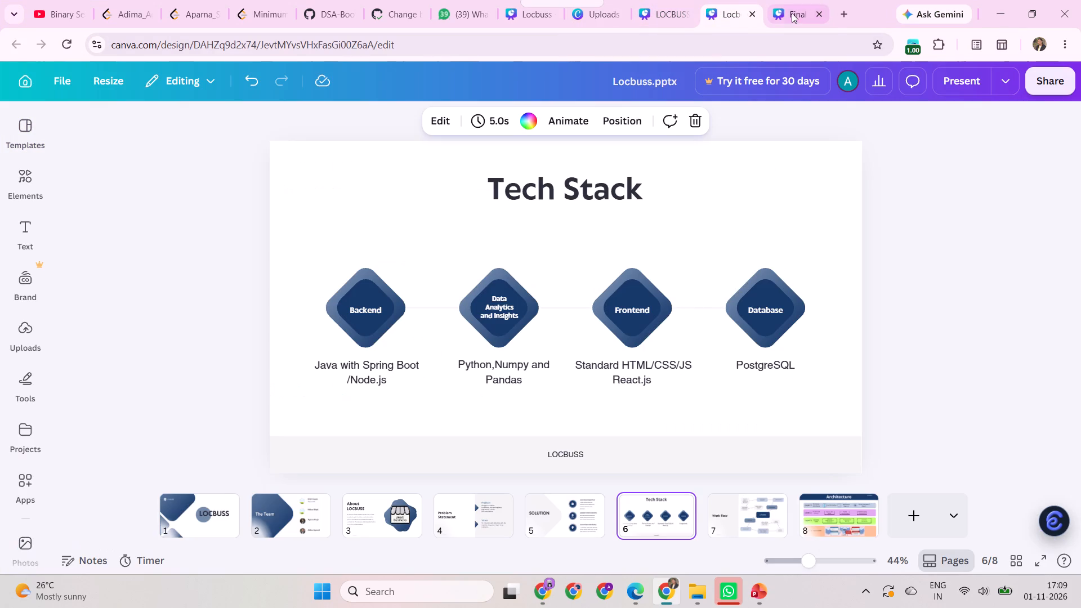
{"action": "left_click", "coordinate": [792, 14]}
{"action": "left_click", "coordinate": [667, 12]}
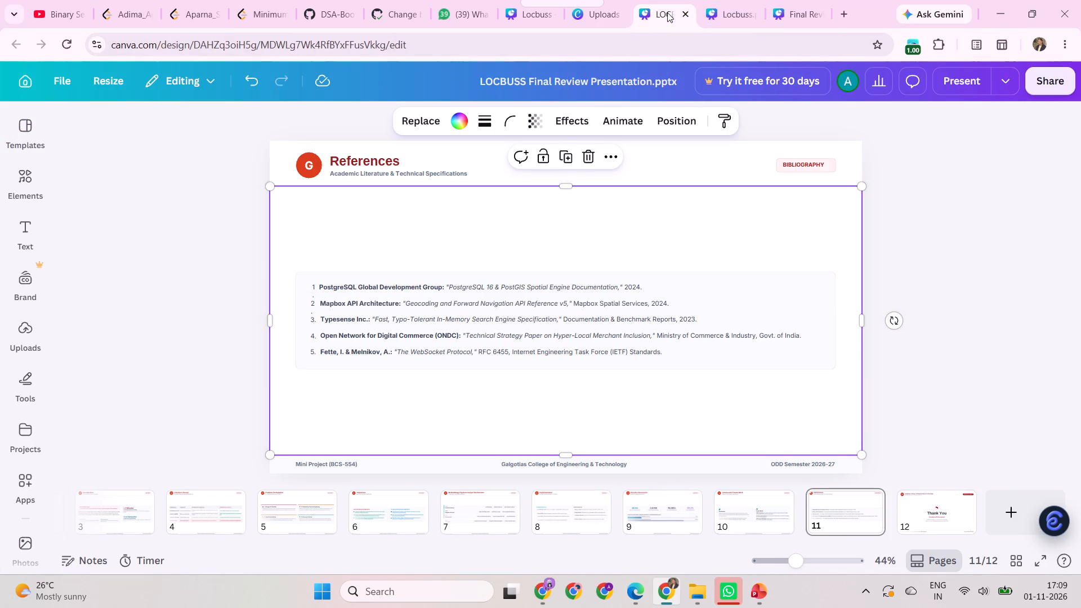
{"action": "left_click", "coordinate": [681, 498]}
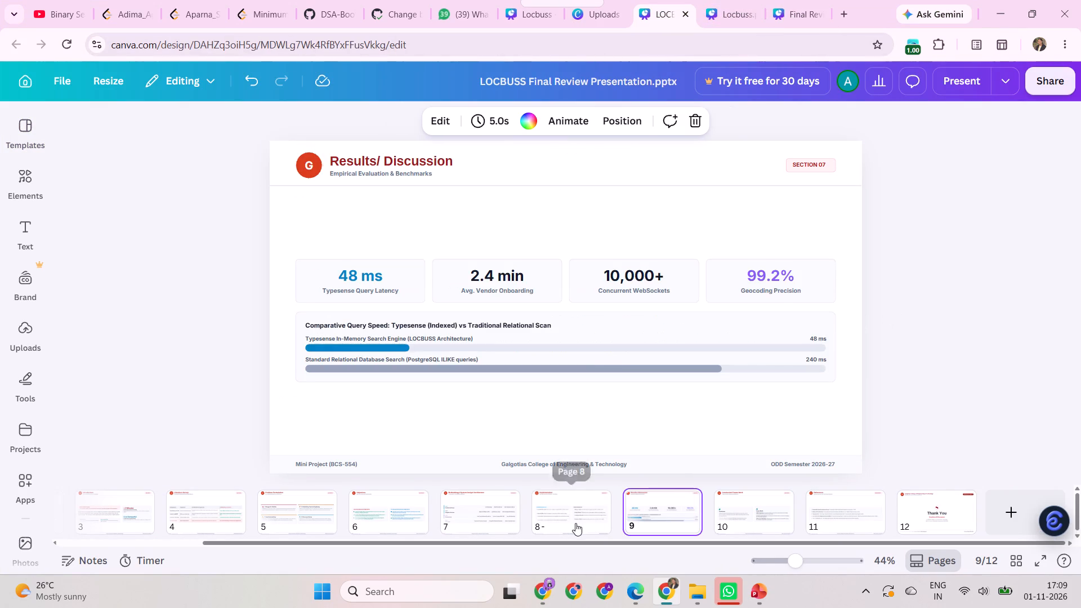
{"action": "left_click", "coordinate": [575, 523]}
{"action": "left_click", "coordinate": [510, 512]}
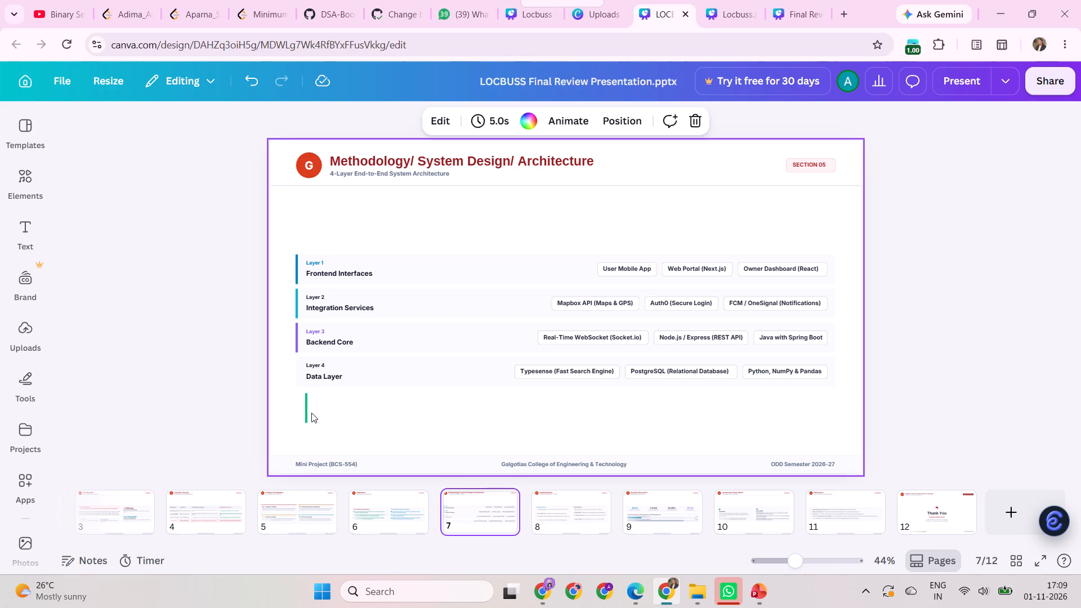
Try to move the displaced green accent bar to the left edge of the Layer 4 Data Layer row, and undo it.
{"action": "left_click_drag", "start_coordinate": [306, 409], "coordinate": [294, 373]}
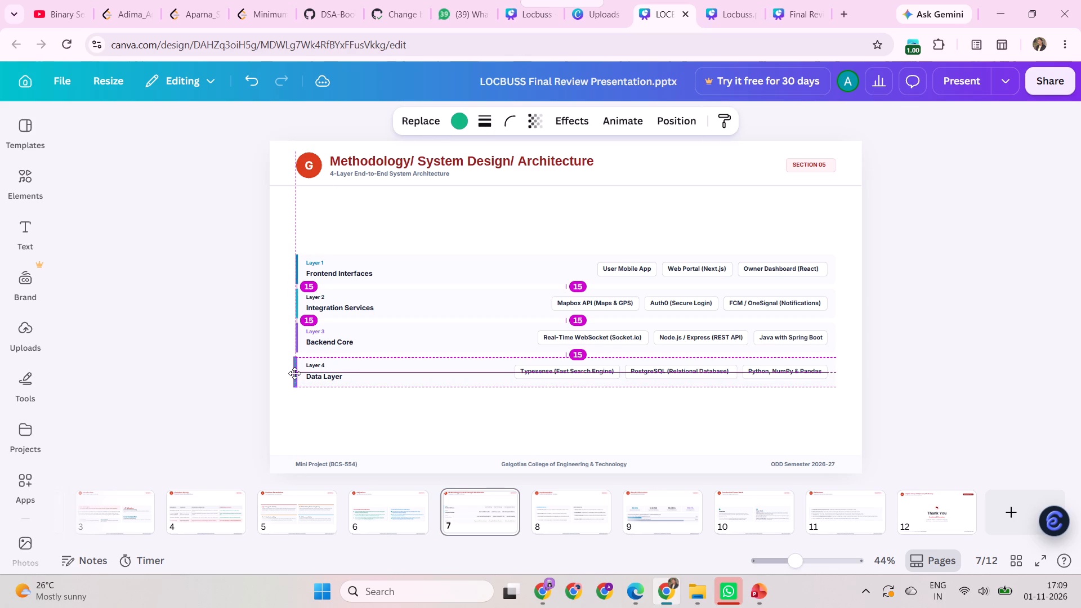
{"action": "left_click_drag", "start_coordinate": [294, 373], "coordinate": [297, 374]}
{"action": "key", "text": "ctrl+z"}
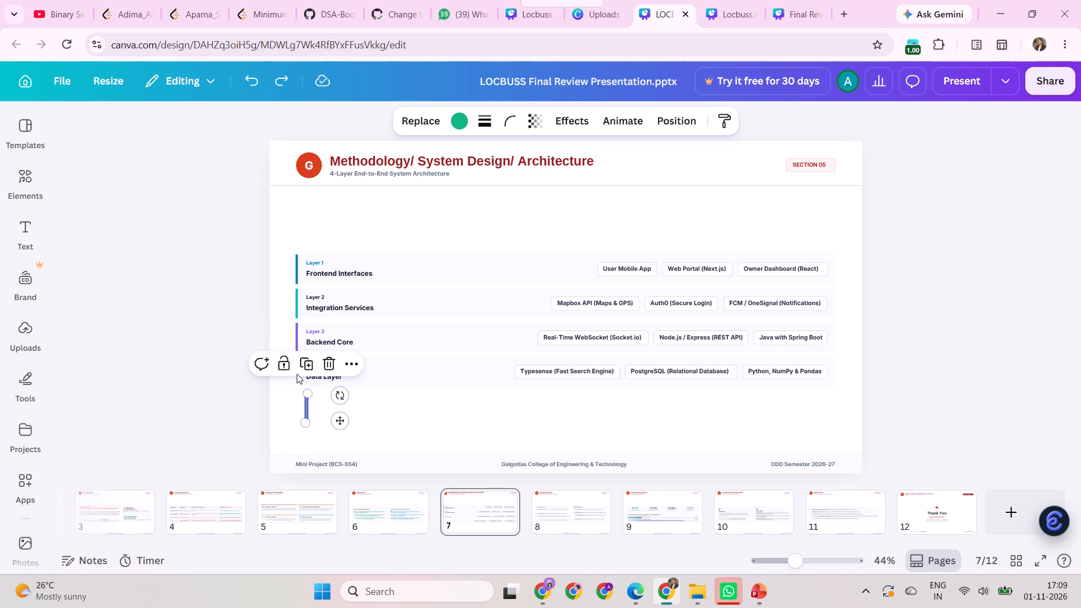
Undo the earlier moves of the green accent bar on the Methodology slide until it is back beside the Data Layer row.
{"action": "key", "text": "ctrl+z"}
{"action": "key", "text": "ctrl+z"}
{"action": "key", "text": "ctrl+z"}
{"action": "key", "text": "ctrl+z"}
{"action": "left_click", "coordinate": [437, 437]}
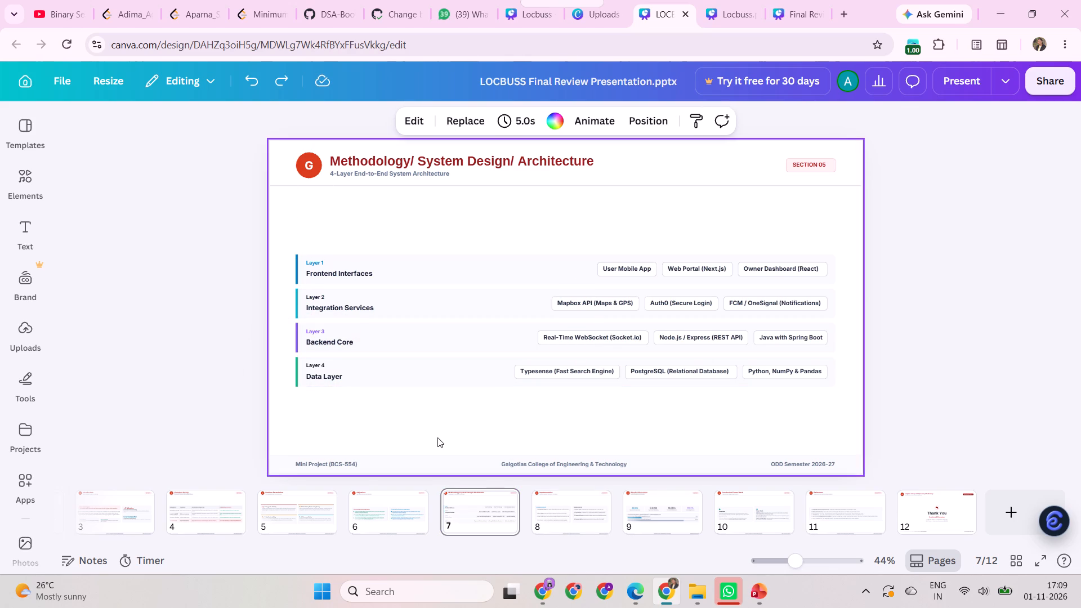
Copy all four architecture layer rows with their technology labels from the Methodology slide, and switch to the Final Review_MiniProject_BCC351-updated presentation.
{"action": "left_click_drag", "start_coordinate": [282, 243], "coordinate": [573, 369]}
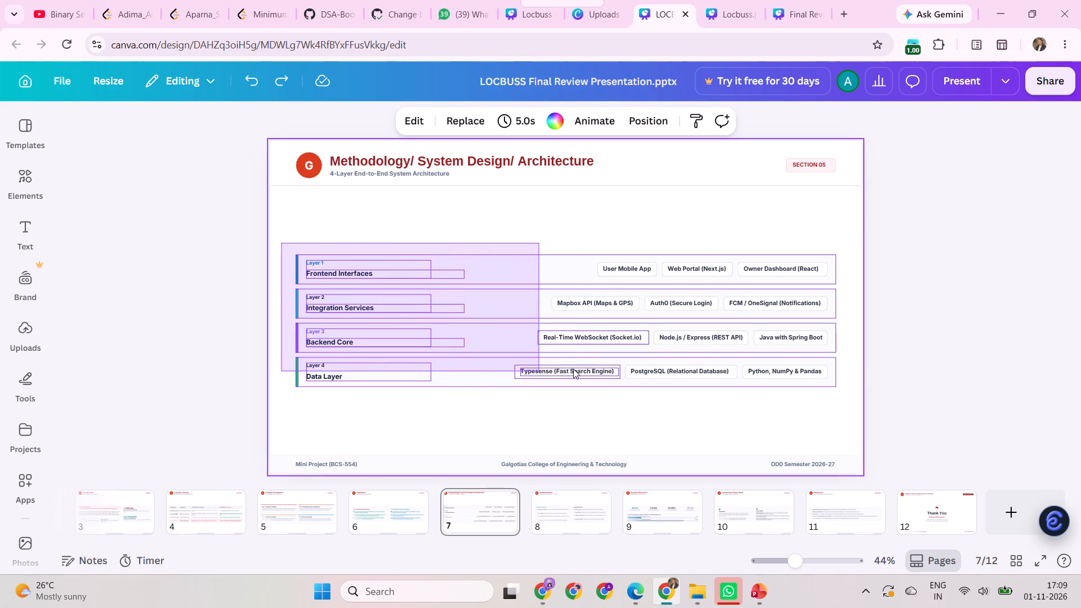
{"action": "left_click_drag", "start_coordinate": [573, 369], "coordinate": [822, 387]}
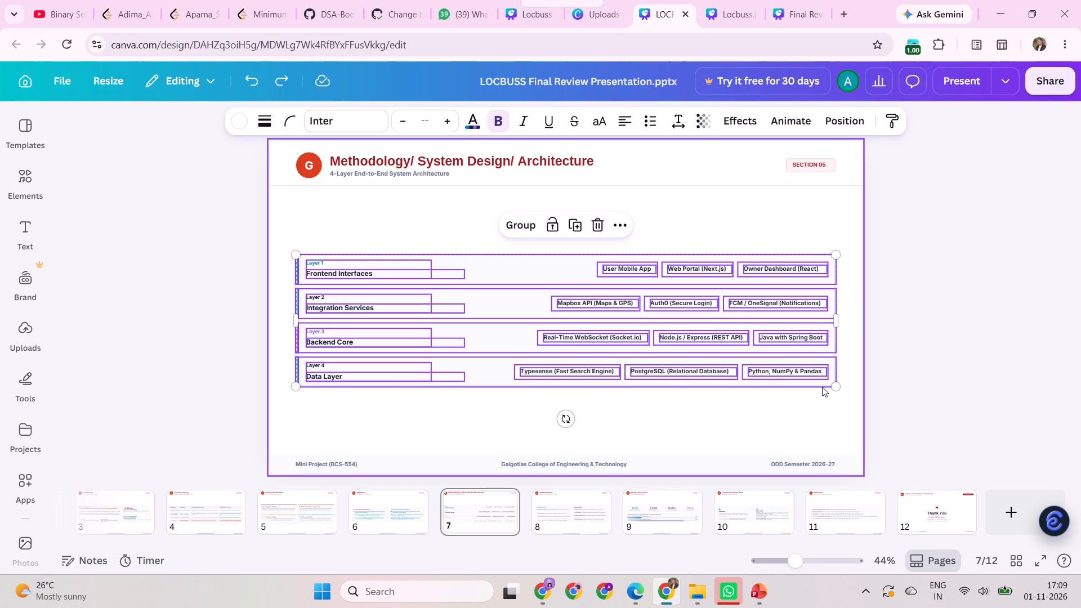
{"action": "key", "text": "ctrl+c"}
{"action": "left_click", "coordinate": [738, 7]}
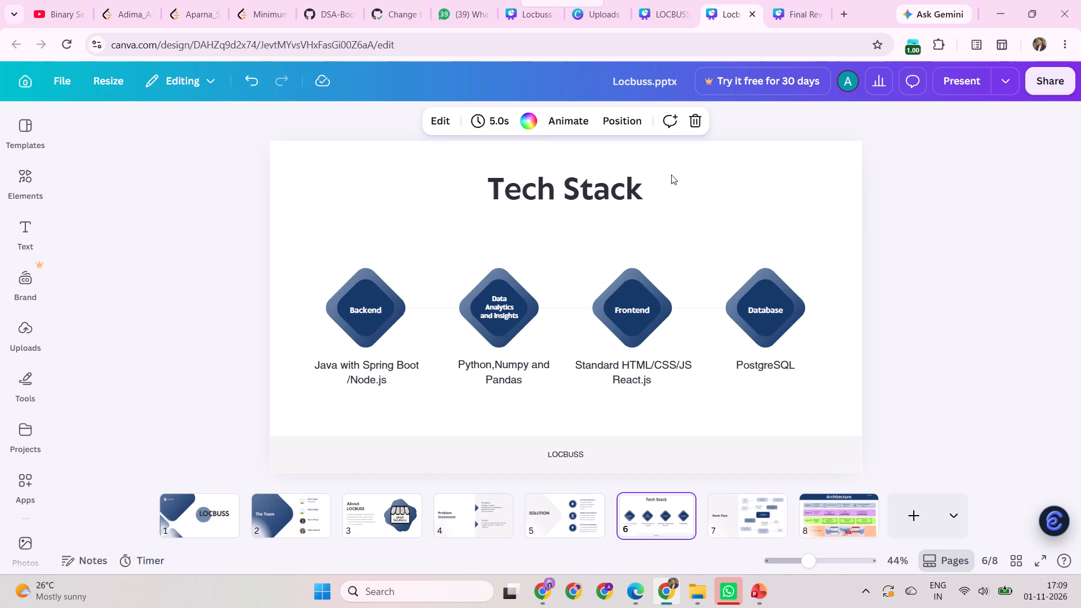
{"action": "left_click", "coordinate": [801, 24]}
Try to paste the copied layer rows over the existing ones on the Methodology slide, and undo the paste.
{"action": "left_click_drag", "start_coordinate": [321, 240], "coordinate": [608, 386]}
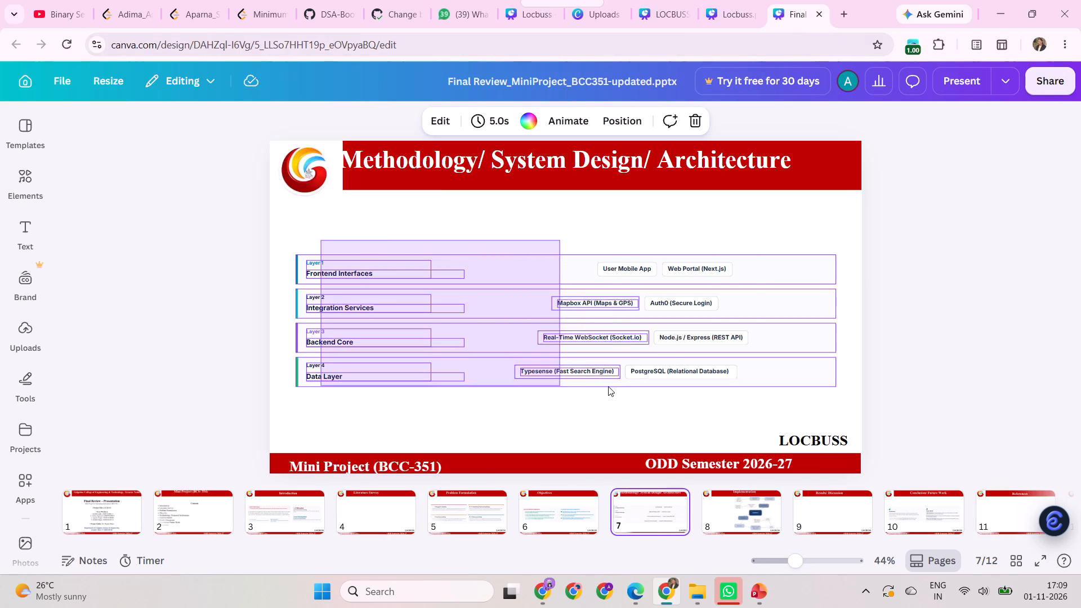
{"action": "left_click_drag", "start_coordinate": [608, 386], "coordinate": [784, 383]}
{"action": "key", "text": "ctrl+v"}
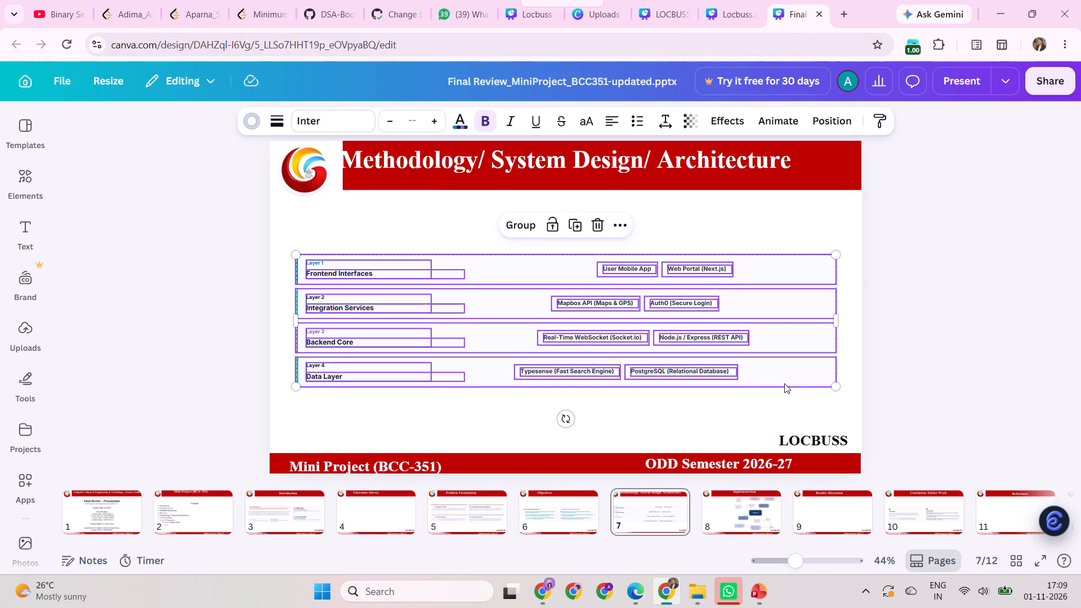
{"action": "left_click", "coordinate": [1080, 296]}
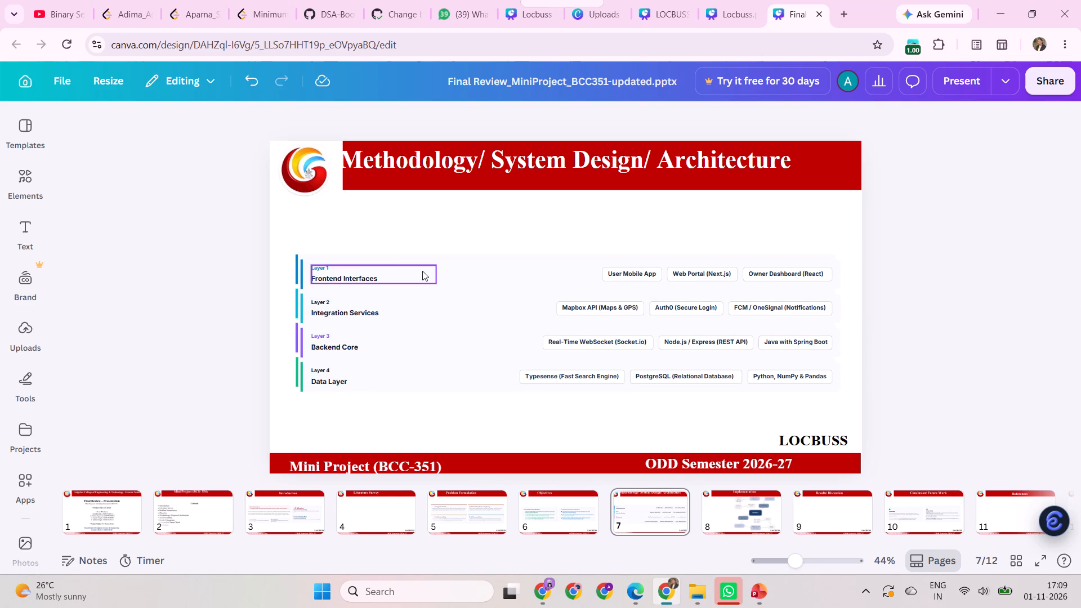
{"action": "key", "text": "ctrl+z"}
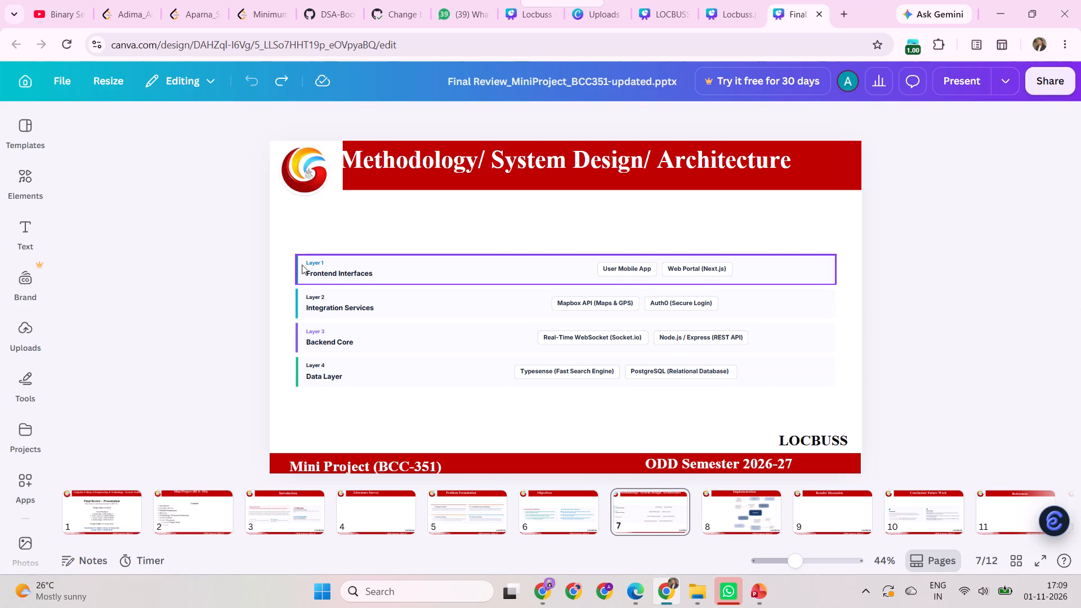
Delete the existing four layer rows on the college template's Methodology slide and paste the copied set in their place.
{"action": "left_click_drag", "start_coordinate": [293, 235], "coordinate": [639, 311], "text": "ctrl"}
{"action": "left_click_drag", "start_coordinate": [809, 233], "coordinate": [291, 415]}
{"action": "key", "text": "BackSpace"}
{"action": "key", "text": "ctrl+v"}
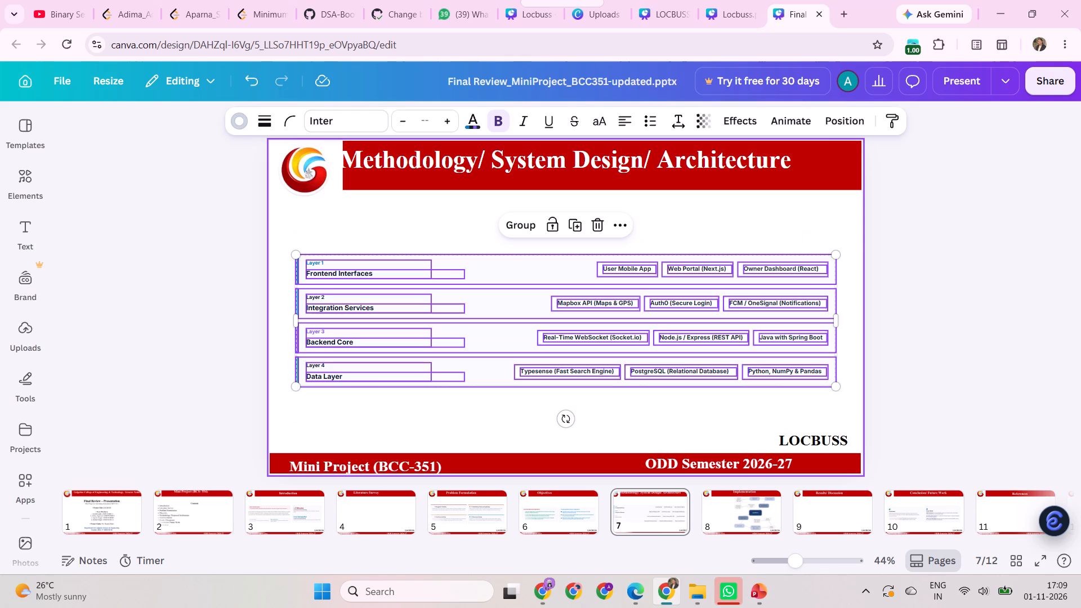
{"action": "left_click", "coordinate": [900, 397]}
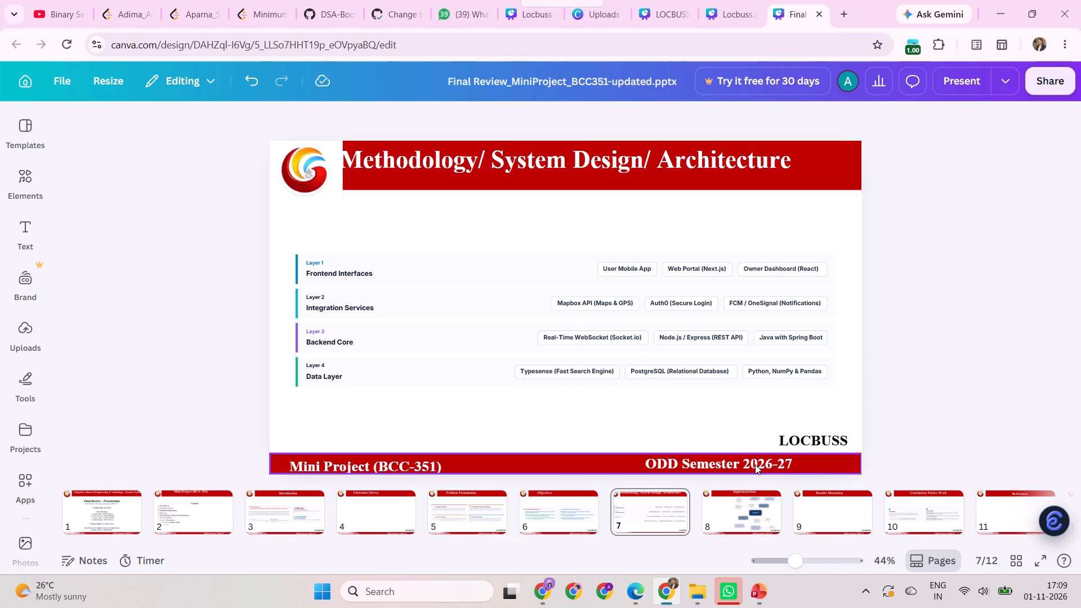
On the Implementation slide, shift the whole LOCBUSS consumer and vendor flow diagram leftward to about the slide's centre.
{"action": "left_click", "coordinate": [748, 522]}
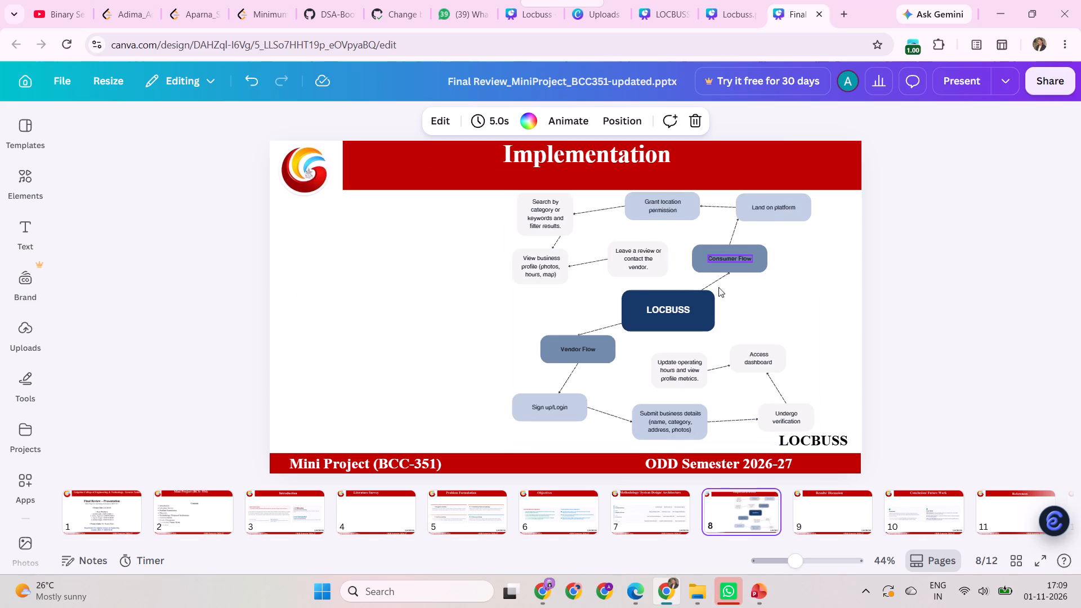
{"action": "left_click", "coordinate": [932, 327]}
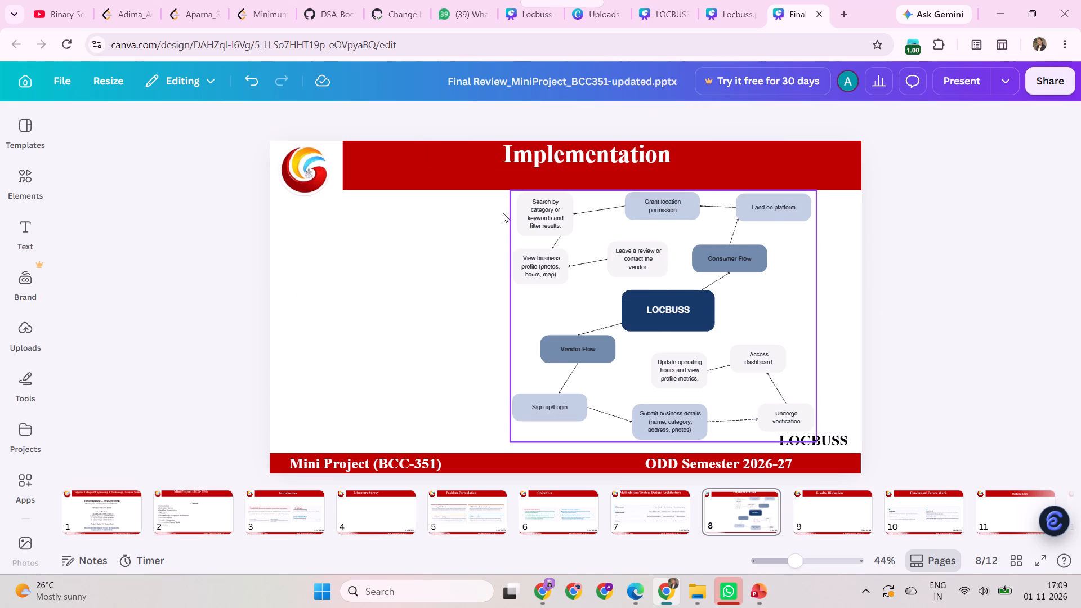
{"action": "left_click_drag", "start_coordinate": [502, 197], "coordinate": [820, 418]}
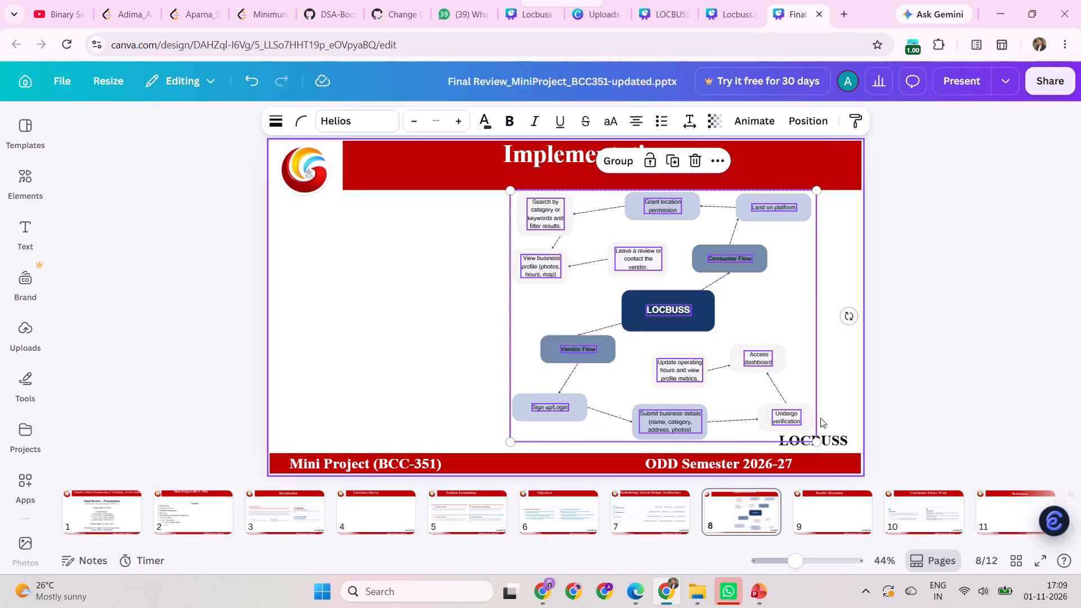
{"action": "key", "text": "Left"}
{"action": "key", "text": "Left"}
{"action": "key", "text": "Left"}
{"action": "key", "text": "Left"}
{"action": "key", "text": "Left"}
{"action": "key", "text": "Left"}
{"action": "key", "text": "Left"}
{"action": "key", "text": "Left"}
{"action": "key", "text": "Left"}
{"action": "key", "text": "Left"}
{"action": "key", "text": "Left"}
{"action": "key", "text": "Left"}
{"action": "key", "text": "Left"}
{"action": "key", "text": "Left"}
{"action": "key", "text": "Left"}
{"action": "key", "text": "Left"}
{"action": "key", "text": "Left"}
{"action": "key", "text": "Left"}
{"action": "key", "text": "Left"}
{"action": "key", "text": "Left"}
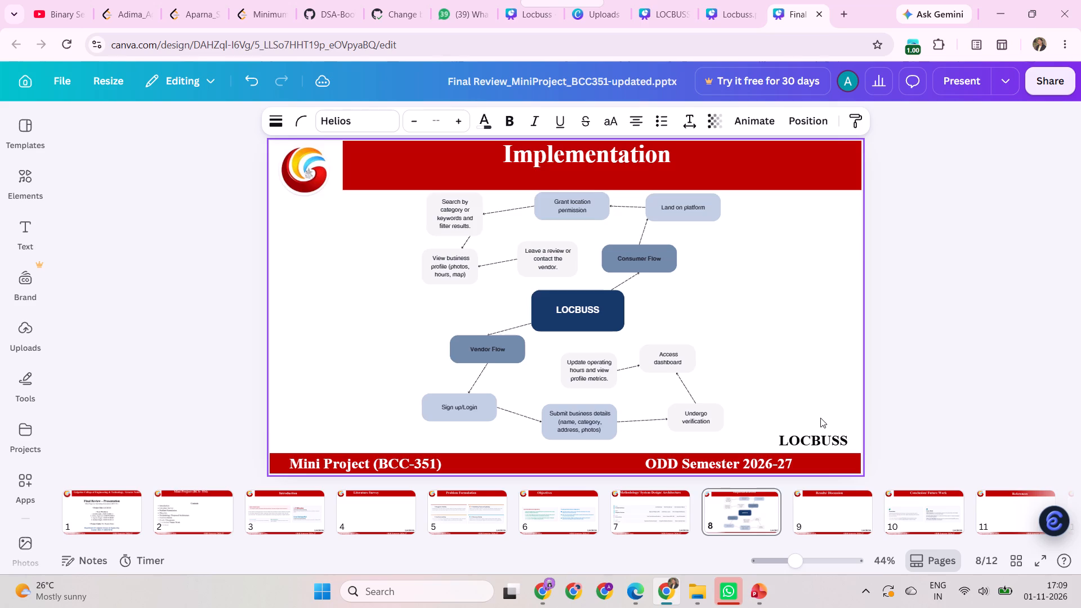
{"action": "left_click", "coordinate": [925, 303]}
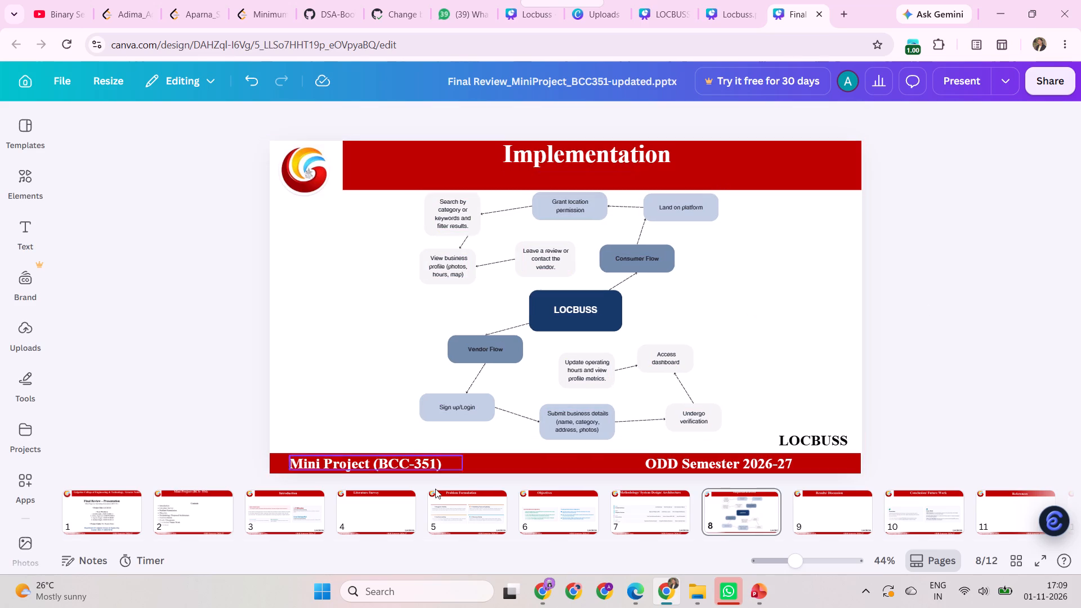
Nudge the Implementation title slightly down within the red header banner.
{"action": "left_click", "coordinate": [681, 153]}
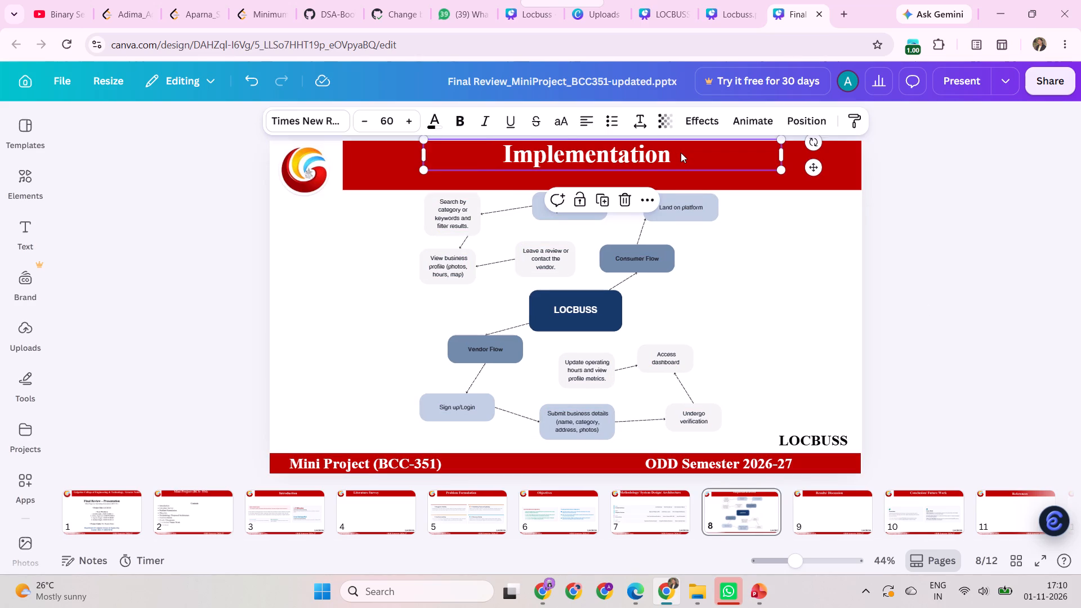
{"action": "key", "text": "Down"}
{"action": "key", "text": "Down"}
{"action": "key", "text": "Down"}
{"action": "key", "text": "Down"}
{"action": "key", "text": "Down"}
{"action": "key", "text": "Down"}
{"action": "key", "text": "Down"}
{"action": "key", "text": "Down"}
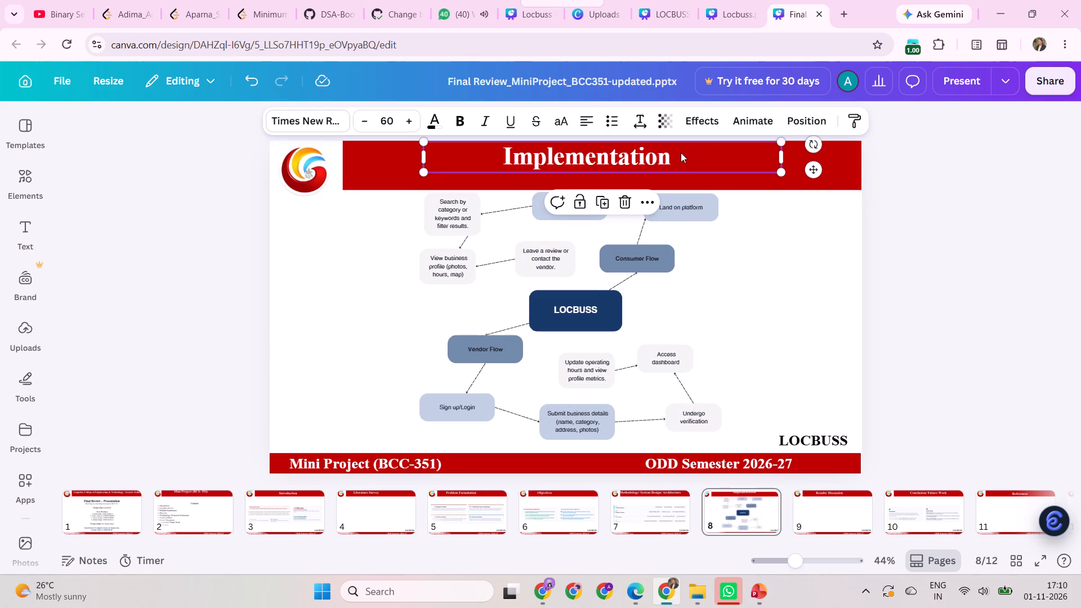
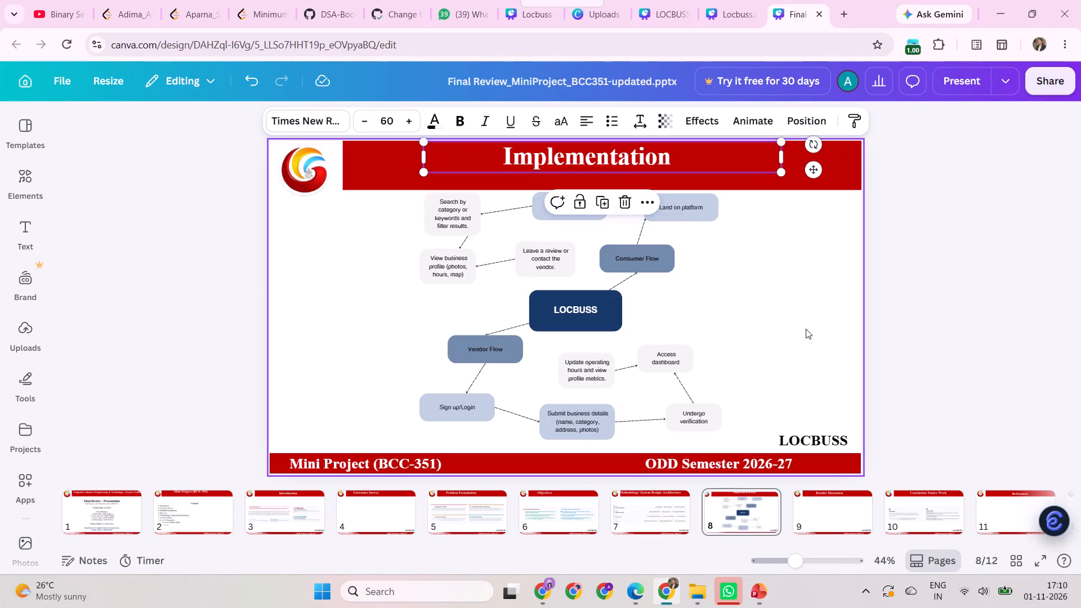
Review the deck's other slides, from Literature Survey through References, to check which still lack content.
{"action": "left_click", "coordinate": [818, 505]}
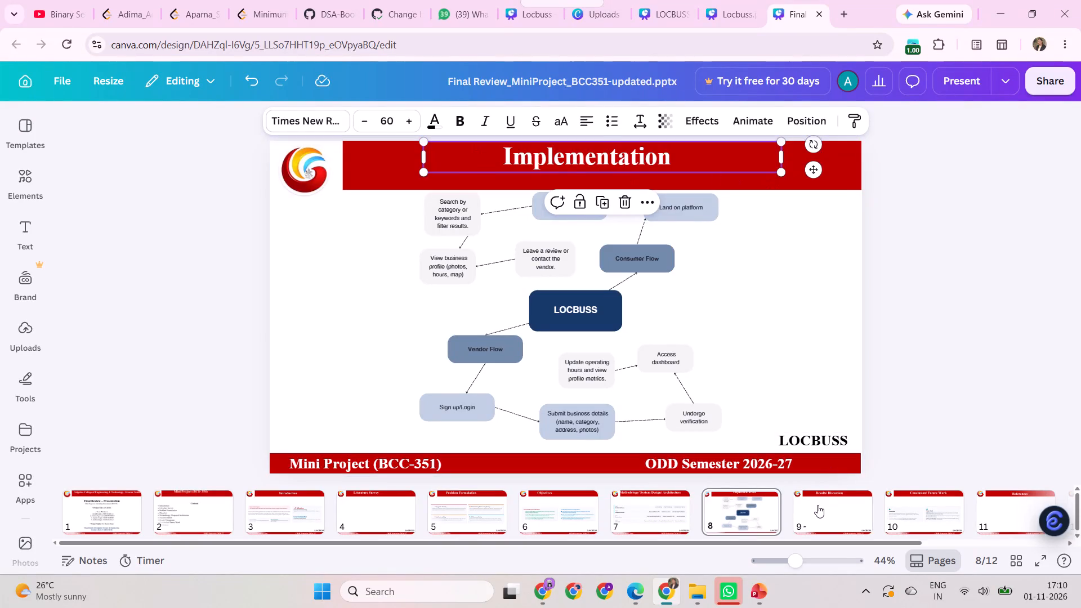
{"action": "left_click", "coordinate": [923, 517]}
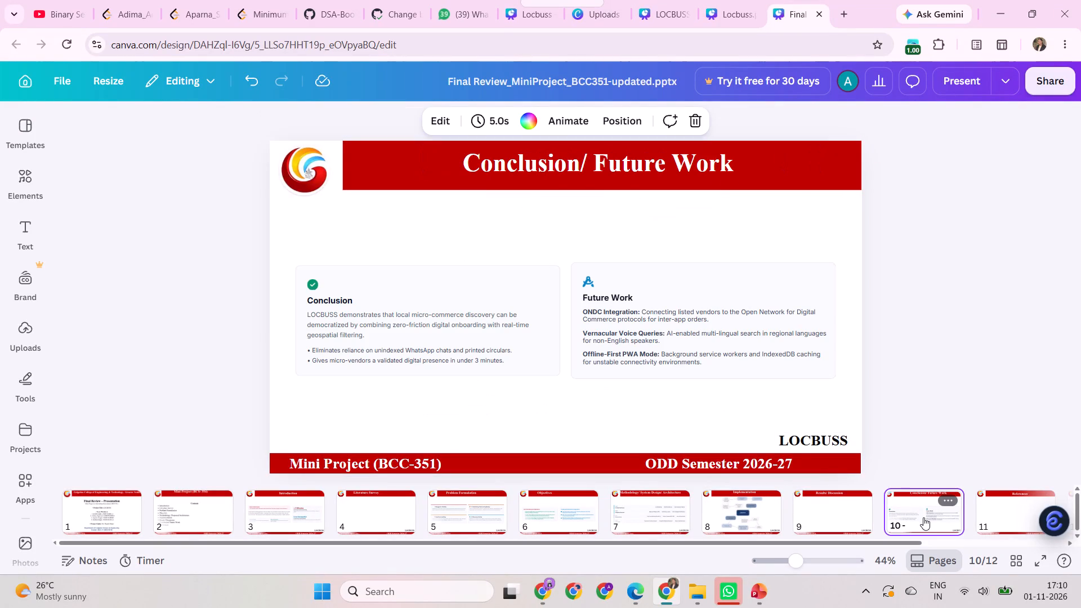
{"action": "left_click", "coordinate": [995, 531]}
{"action": "scroll", "coordinate": [994, 529], "scroll_direction": "left", "scroll_amount": 4}
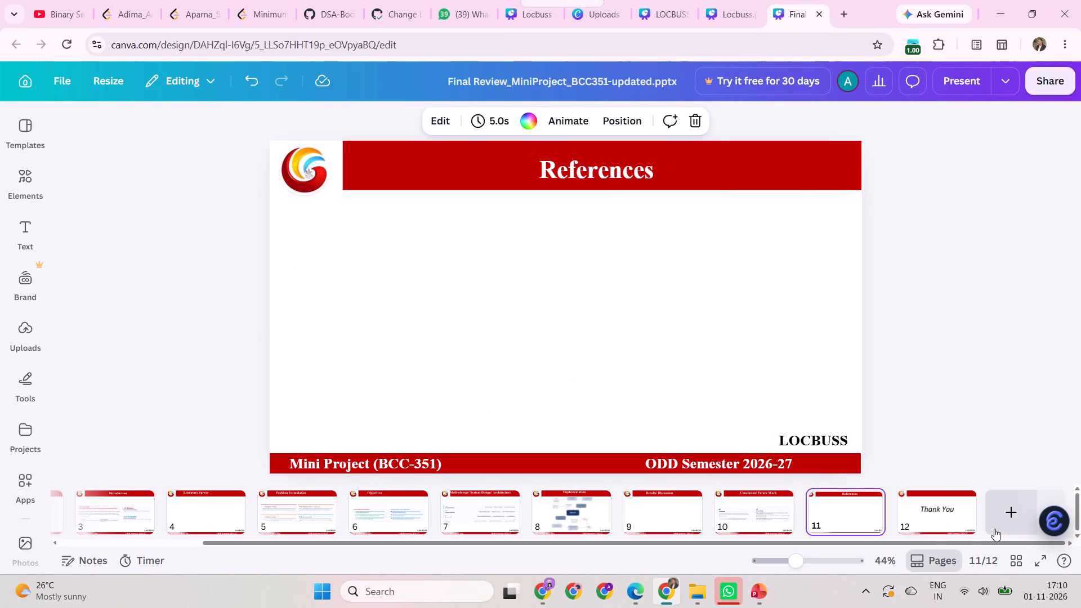
{"action": "scroll", "coordinate": [994, 529], "scroll_direction": "left", "scroll_amount": 1}
{"action": "scroll", "coordinate": [785, 520], "scroll_direction": "right", "scroll_amount": 5}
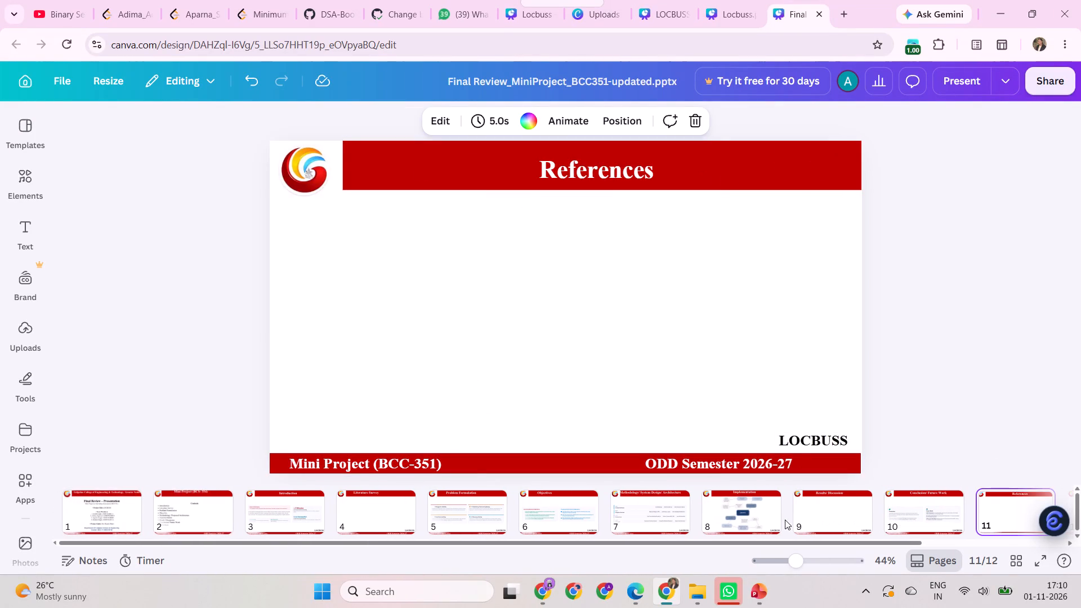
{"action": "scroll", "coordinate": [785, 520], "scroll_direction": "right", "scroll_amount": 2}
{"action": "left_click", "coordinate": [394, 506]}
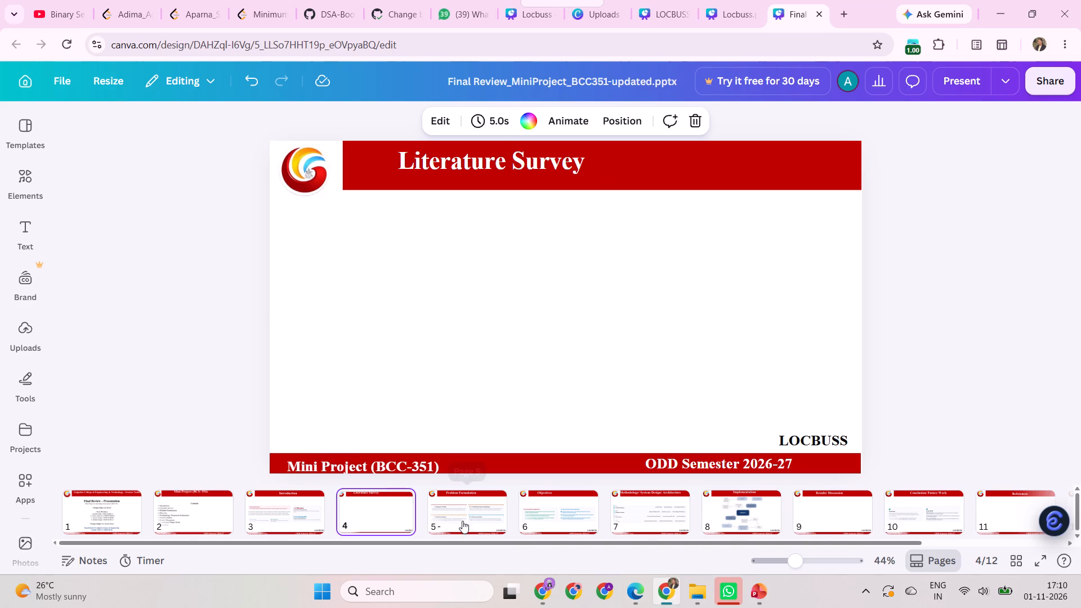
{"action": "left_click", "coordinate": [462, 521]}
{"action": "left_click", "coordinate": [566, 525]}
{"action": "left_click", "coordinate": [618, 533]}
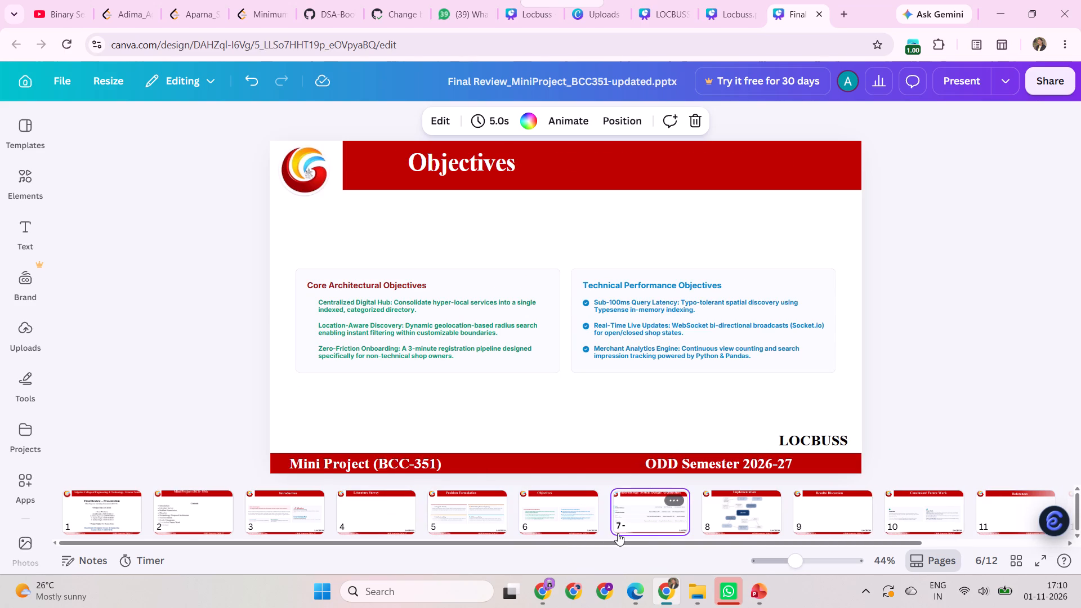
{"action": "left_click", "coordinate": [778, 506]}
{"action": "left_click", "coordinate": [855, 509]}
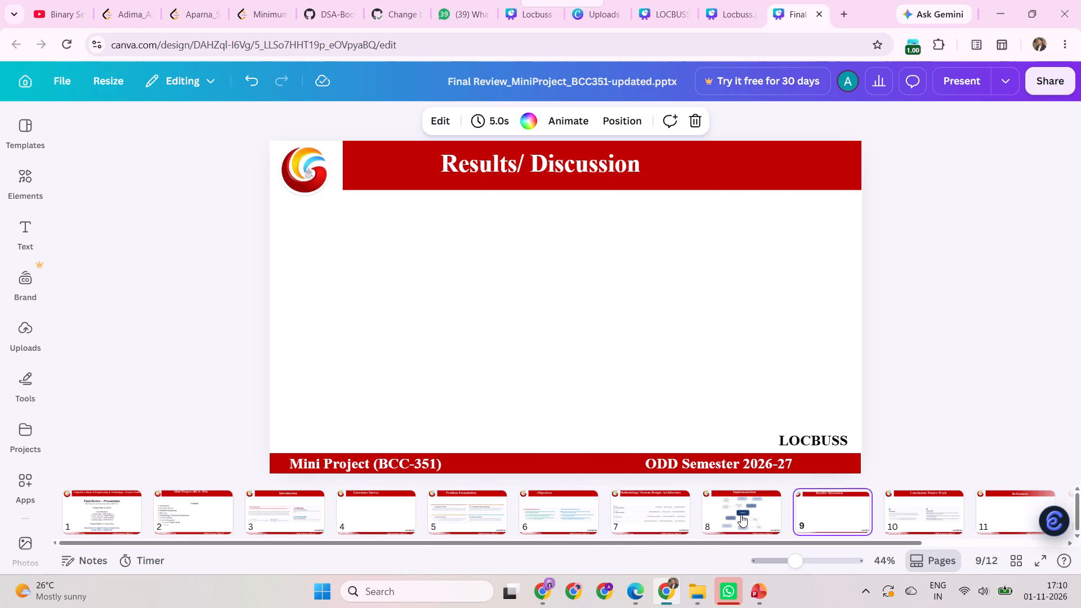
Extend the Implementation slide's title to read "Implementation(Work Flow)" on a single line.
{"action": "left_click", "coordinate": [748, 515]}
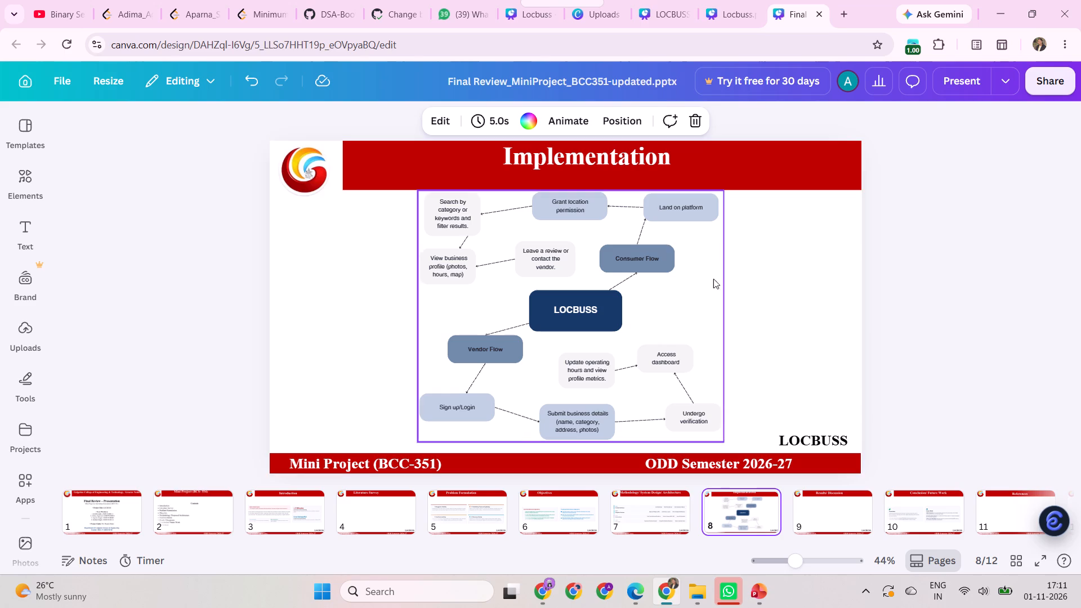
{"action": "left_click", "coordinate": [675, 151]}
{"action": "double_click", "coordinate": [681, 163]}
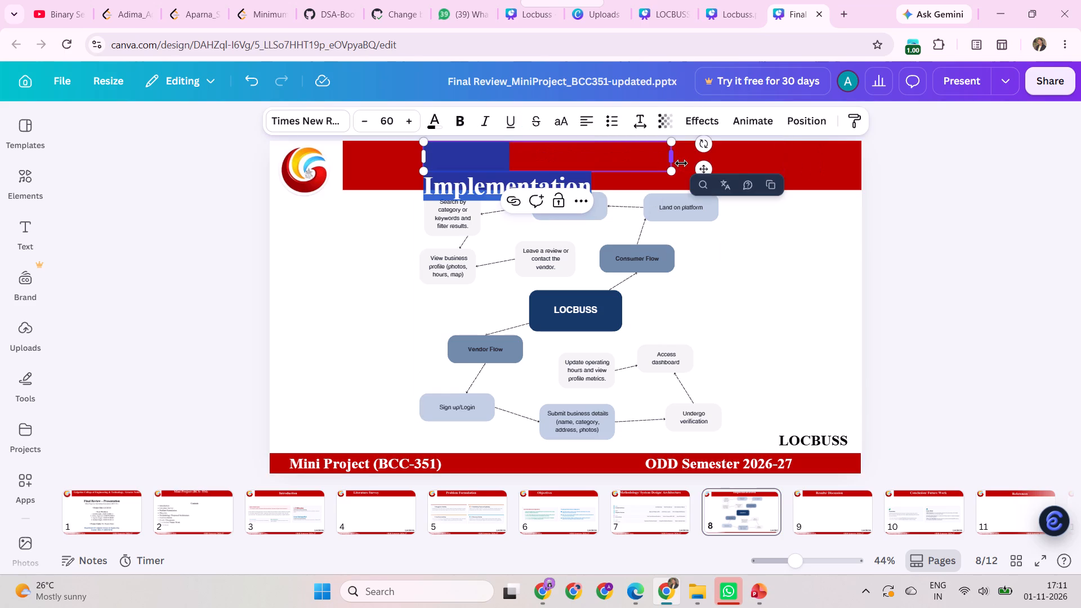
{"action": "left_click", "coordinate": [613, 186]}
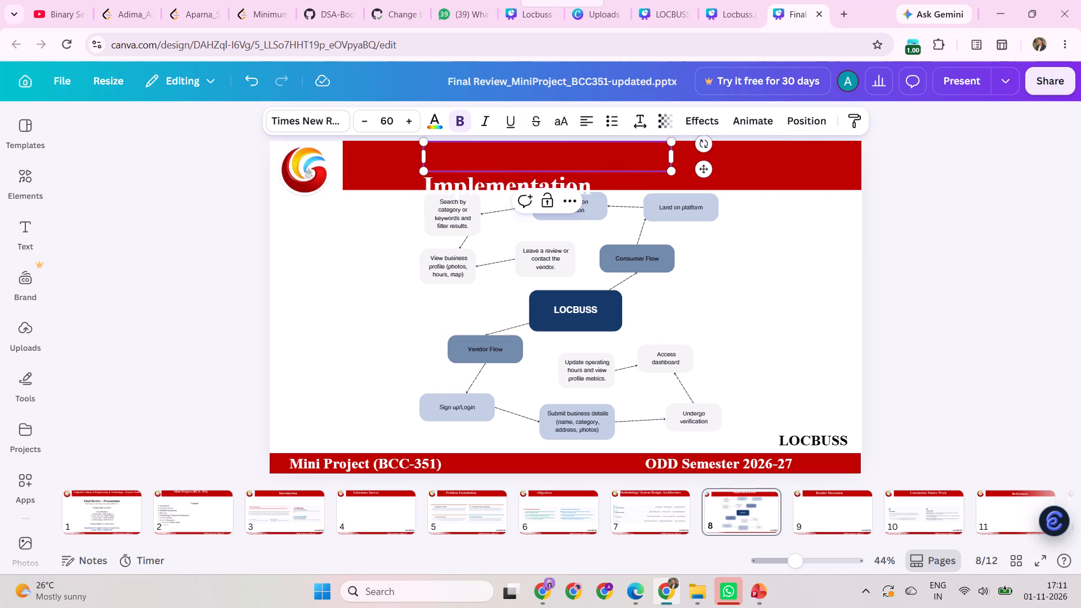
{"action": "key", "text": "shift+parenleft"}
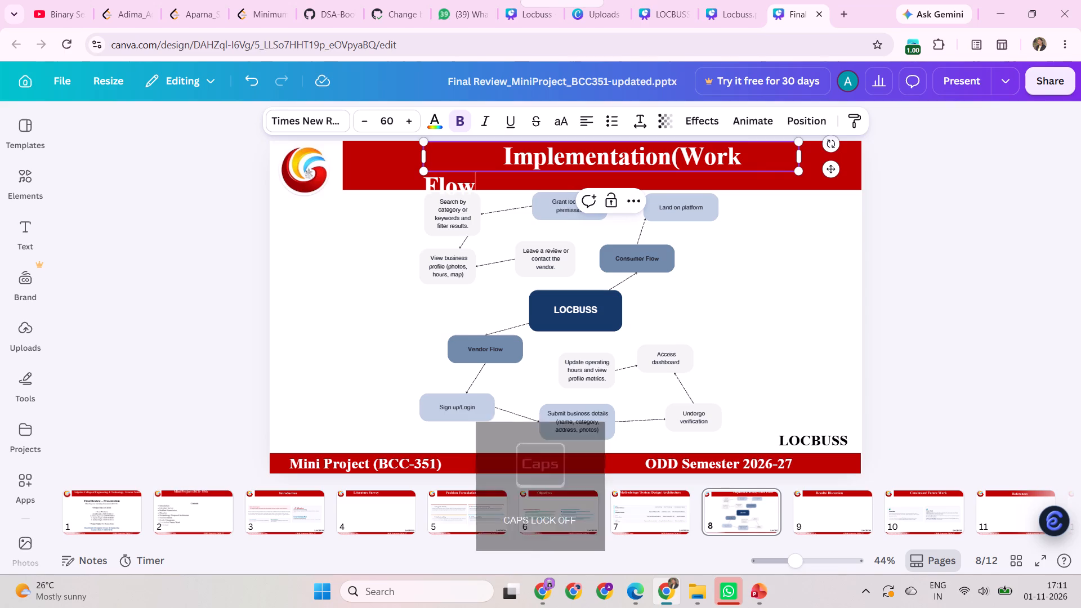
{"action": "key", "text": "shift+parenright"}
{"action": "left_click", "coordinate": [926, 312]}
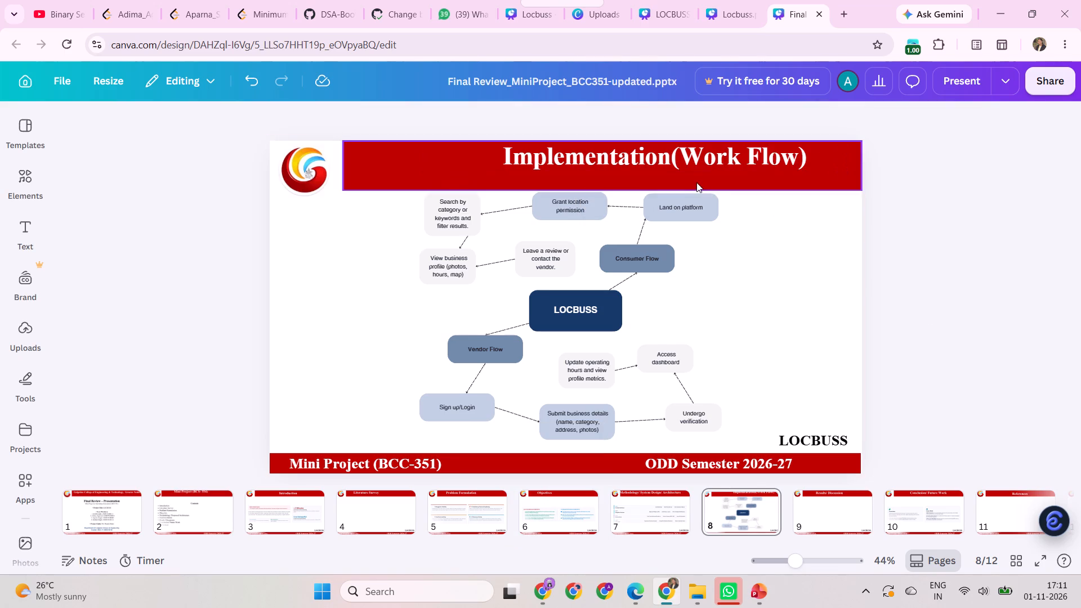
Shift the Implementation(Work Flow) title leftward to about the centre of the red header banner.
{"action": "left_click", "coordinate": [659, 160]}
{"action": "key", "text": "Left"}
{"action": "key", "text": "Left"}
{"action": "key", "text": "Left"}
{"action": "key", "text": "Left"}
{"action": "key", "text": "Left"}
{"action": "key", "text": "Left"}
{"action": "key", "text": "Left"}
{"action": "key", "text": "Left"}
{"action": "key", "text": "Left"}
{"action": "key", "text": "Left"}
{"action": "key", "text": "Left"}
{"action": "key", "text": "Left"}
{"action": "key", "text": "Left"}
{"action": "key", "text": "Left"}
{"action": "key", "text": "Left"}
{"action": "key", "text": "Left"}
{"action": "key", "text": "Left"}
{"action": "key", "text": "Left"}
{"action": "key", "text": "Left"}
{"action": "key", "text": "Left"}
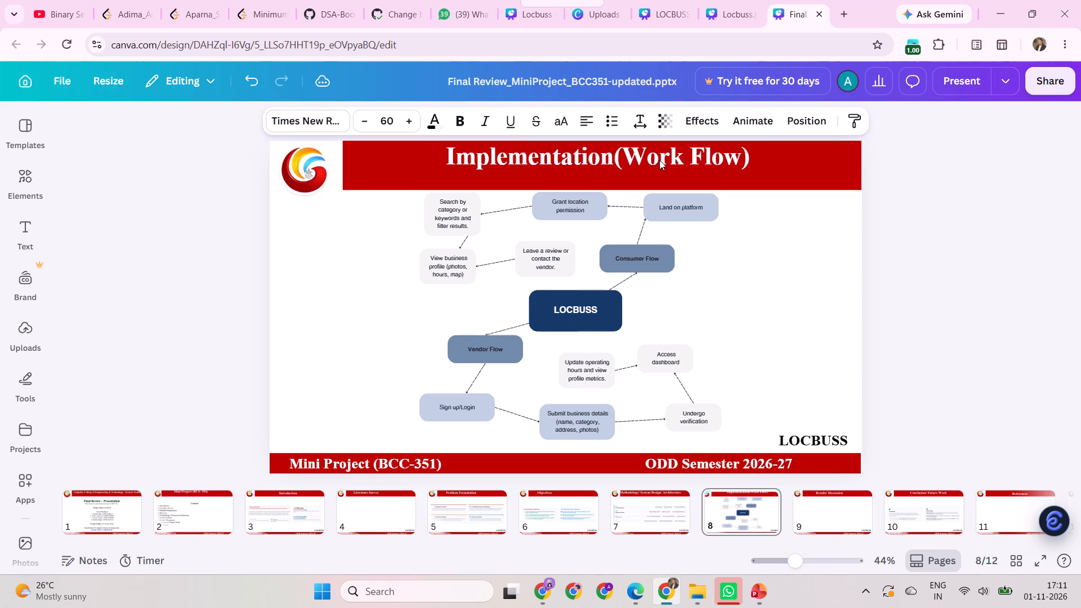
{"action": "left_click", "coordinate": [1032, 265]}
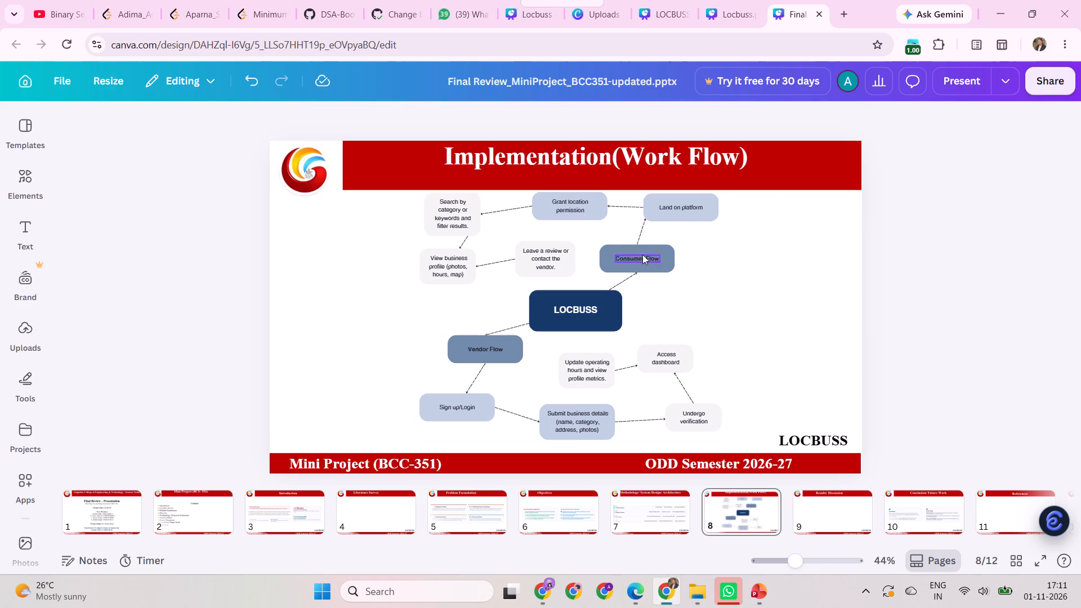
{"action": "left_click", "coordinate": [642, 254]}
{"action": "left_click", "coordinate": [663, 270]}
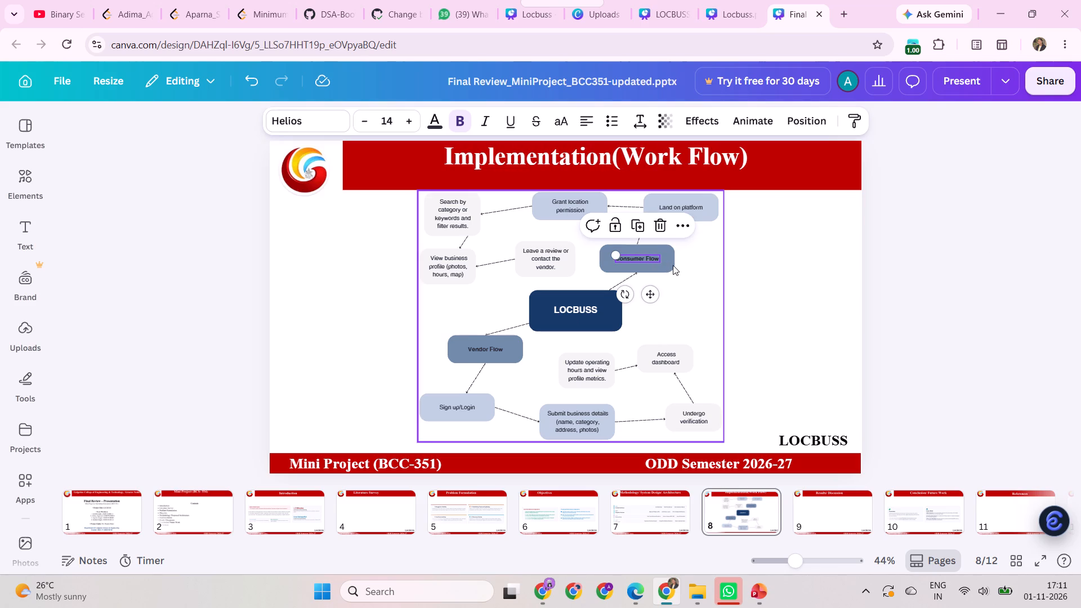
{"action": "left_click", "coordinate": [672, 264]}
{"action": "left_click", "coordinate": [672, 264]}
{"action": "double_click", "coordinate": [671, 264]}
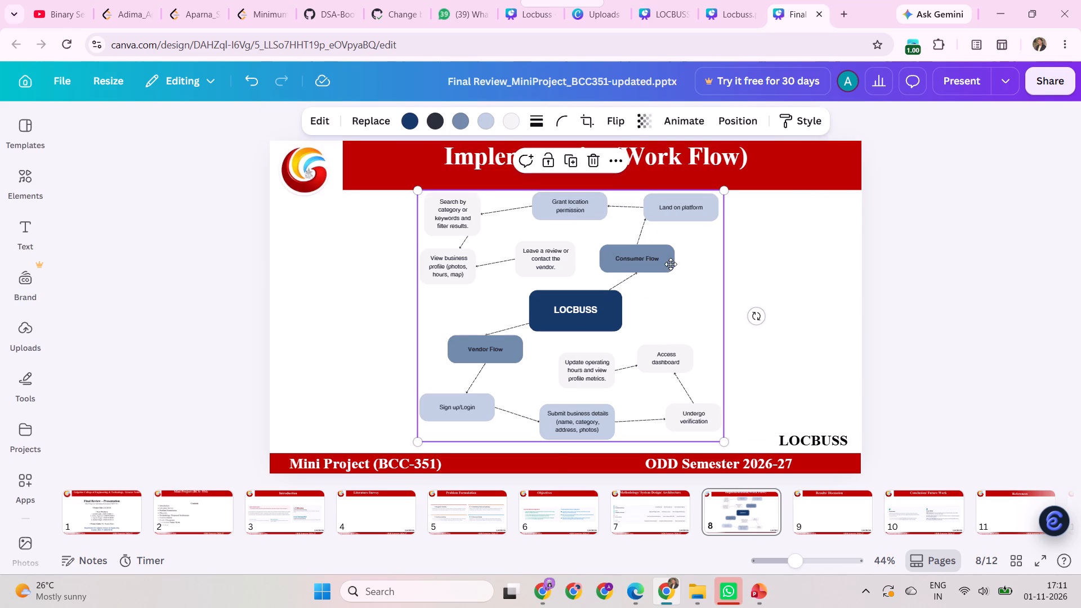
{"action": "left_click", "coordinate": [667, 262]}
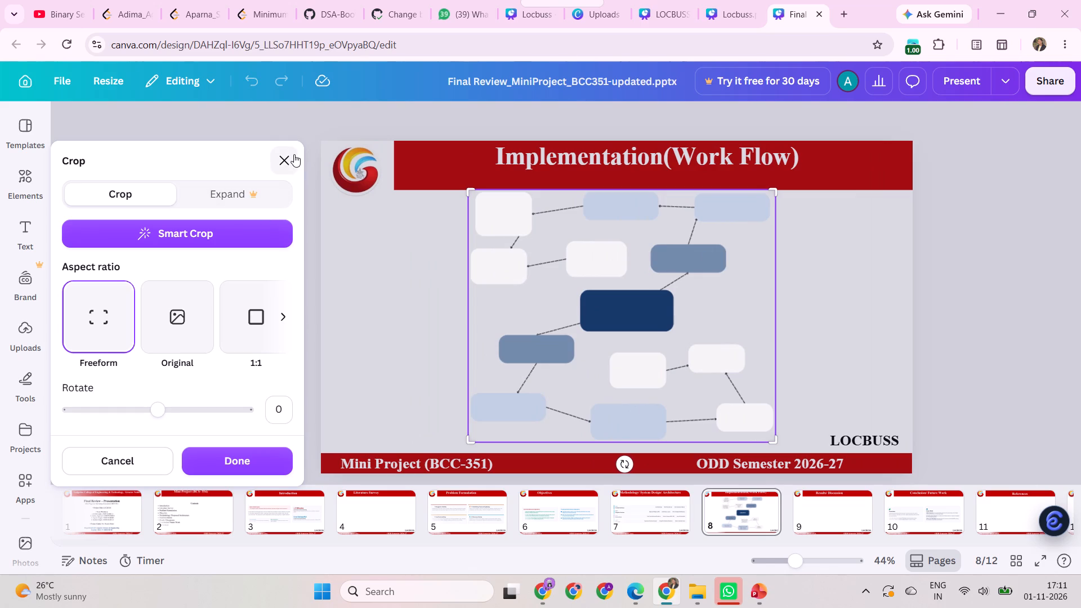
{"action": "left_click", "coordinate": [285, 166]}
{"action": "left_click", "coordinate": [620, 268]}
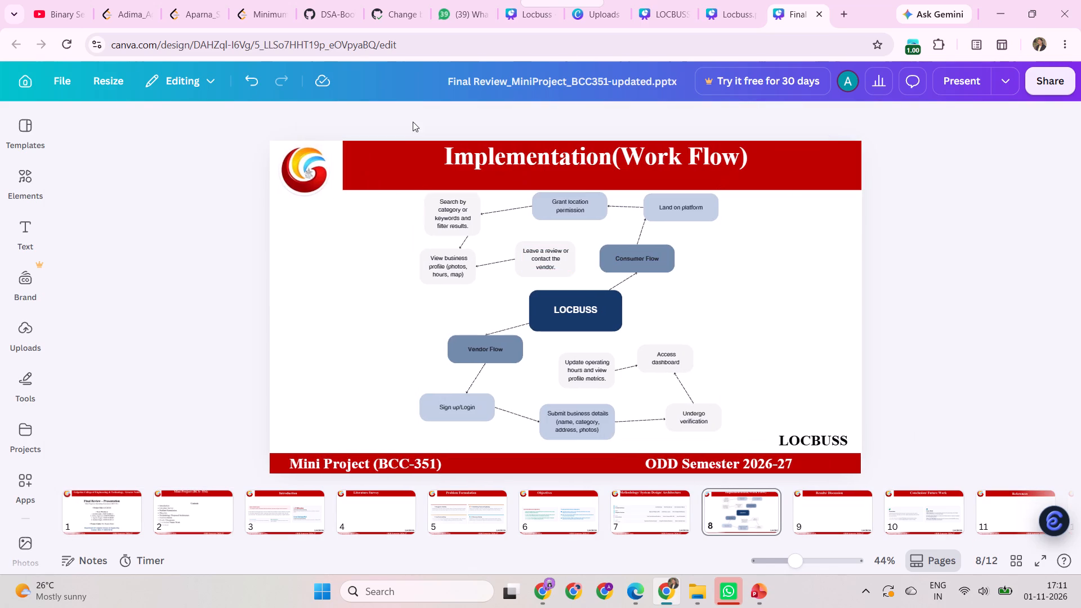
Recolour the Consumer Flow and Vendor Flow boxes in the diagram to the lighter blue #8DA9CC.
{"action": "left_click", "coordinate": [600, 256]}
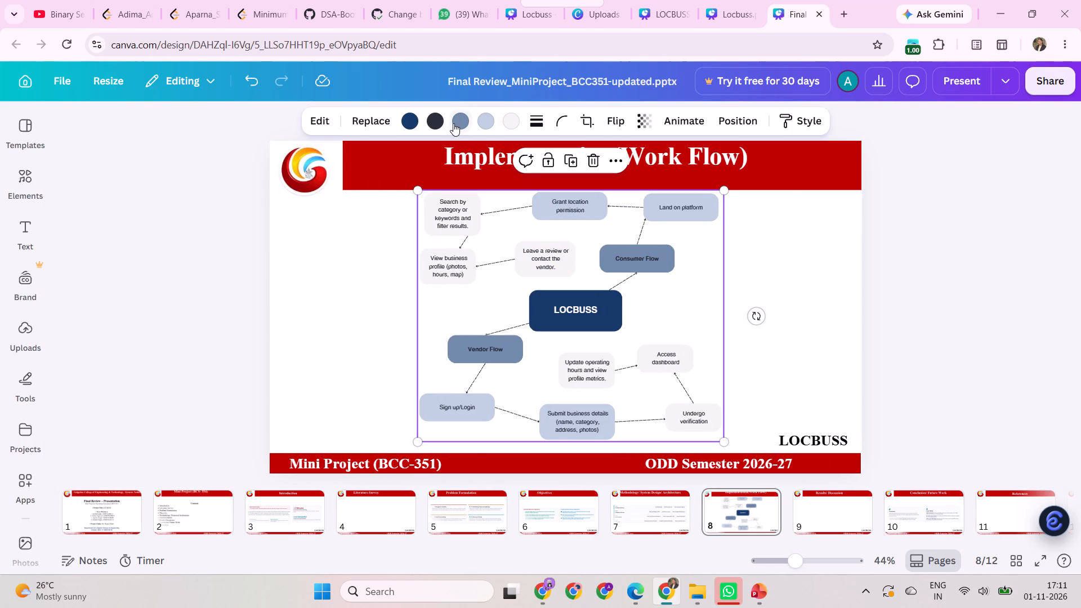
{"action": "left_click", "coordinate": [453, 124]}
{"action": "left_click", "coordinate": [175, 270]}
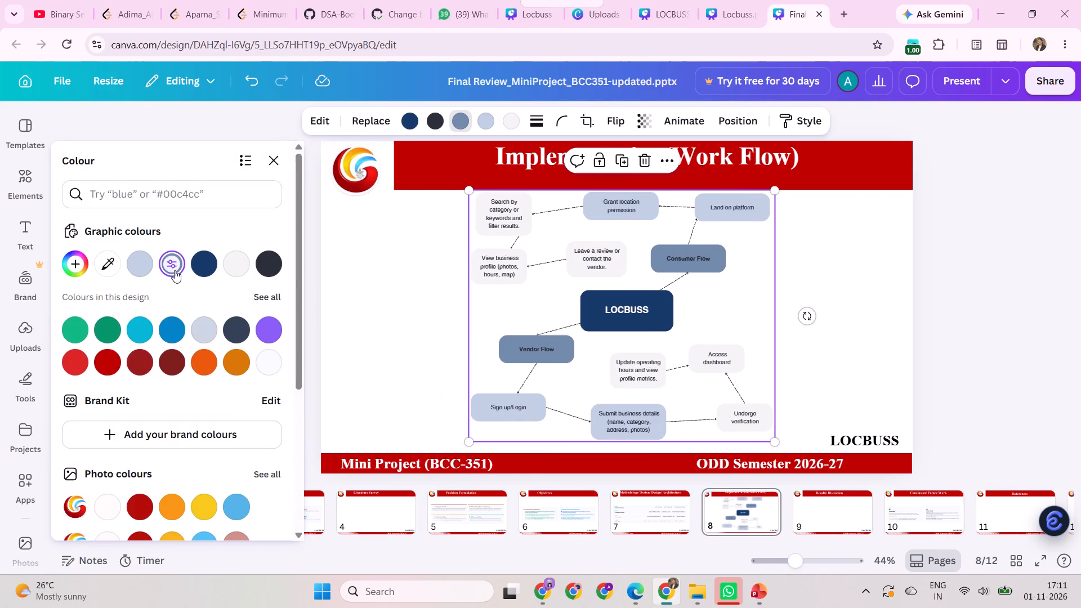
{"action": "left_click", "coordinate": [136, 310]}
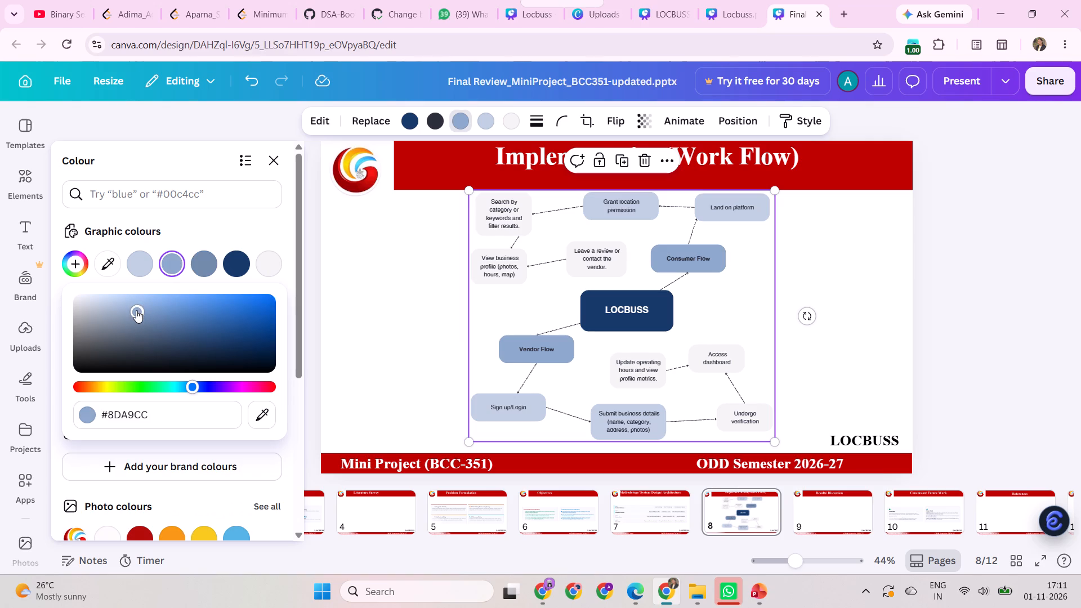
{"action": "left_click", "coordinate": [1017, 410]}
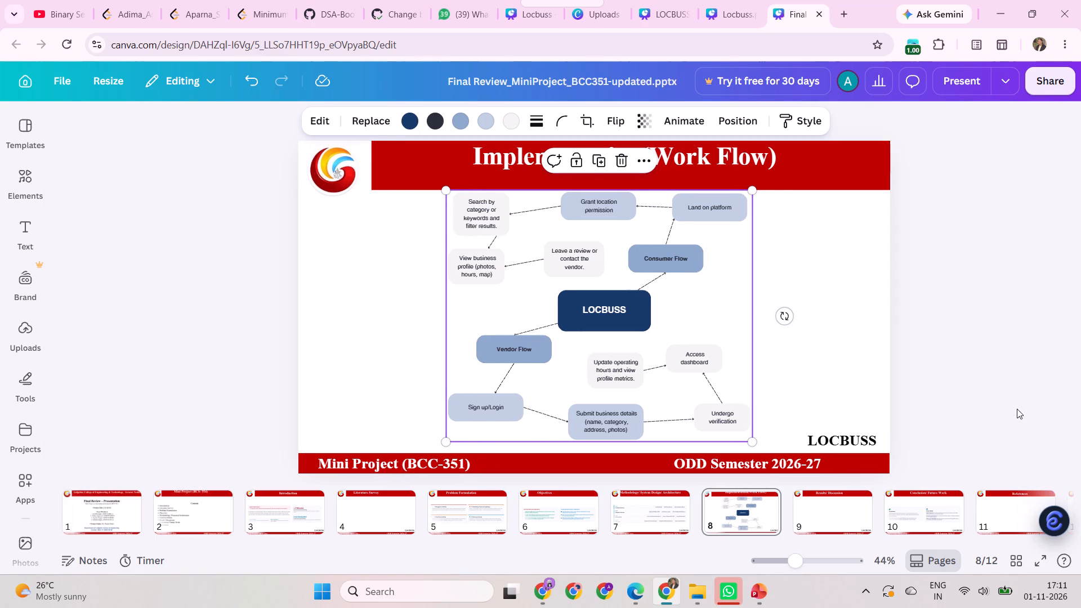
{"action": "left_click", "coordinate": [962, 341]}
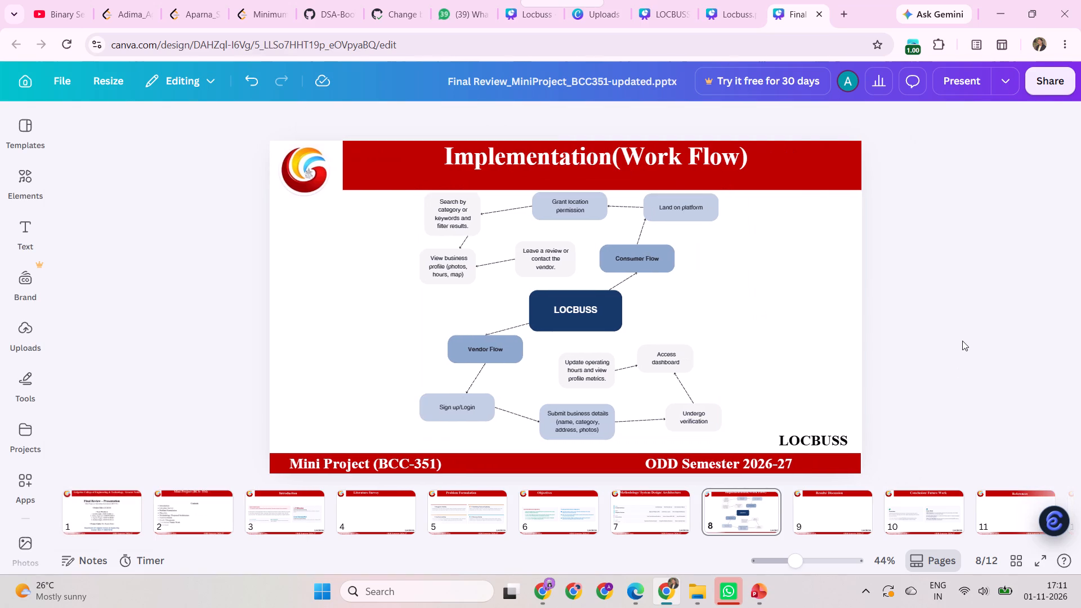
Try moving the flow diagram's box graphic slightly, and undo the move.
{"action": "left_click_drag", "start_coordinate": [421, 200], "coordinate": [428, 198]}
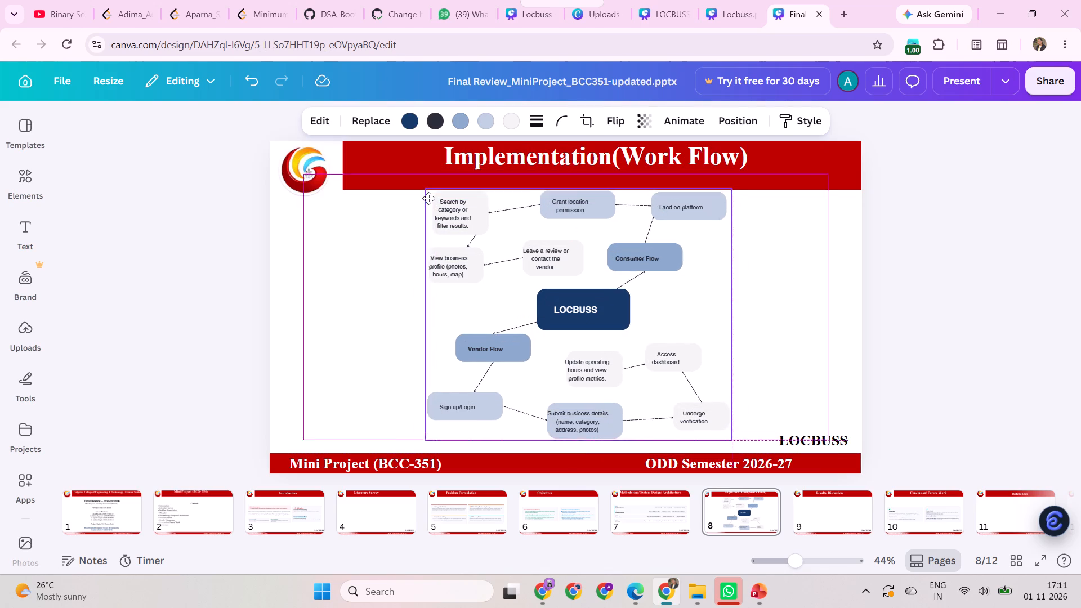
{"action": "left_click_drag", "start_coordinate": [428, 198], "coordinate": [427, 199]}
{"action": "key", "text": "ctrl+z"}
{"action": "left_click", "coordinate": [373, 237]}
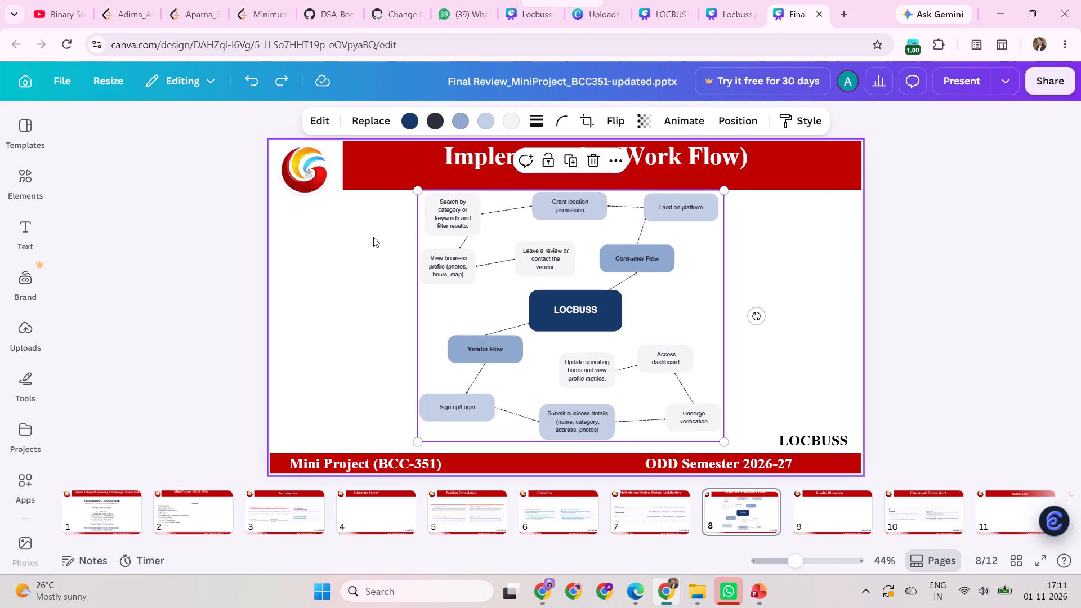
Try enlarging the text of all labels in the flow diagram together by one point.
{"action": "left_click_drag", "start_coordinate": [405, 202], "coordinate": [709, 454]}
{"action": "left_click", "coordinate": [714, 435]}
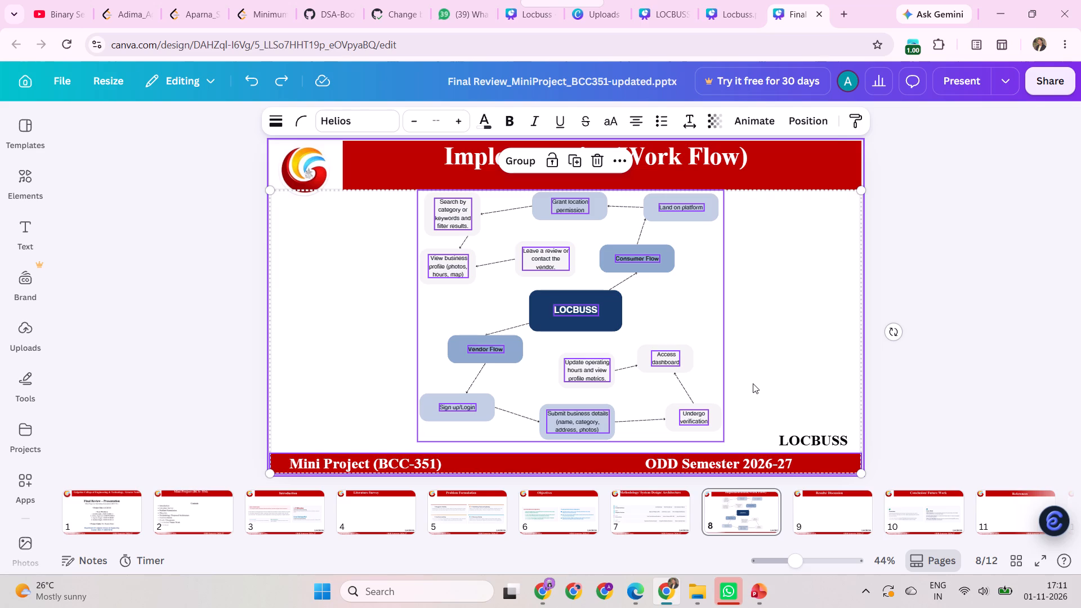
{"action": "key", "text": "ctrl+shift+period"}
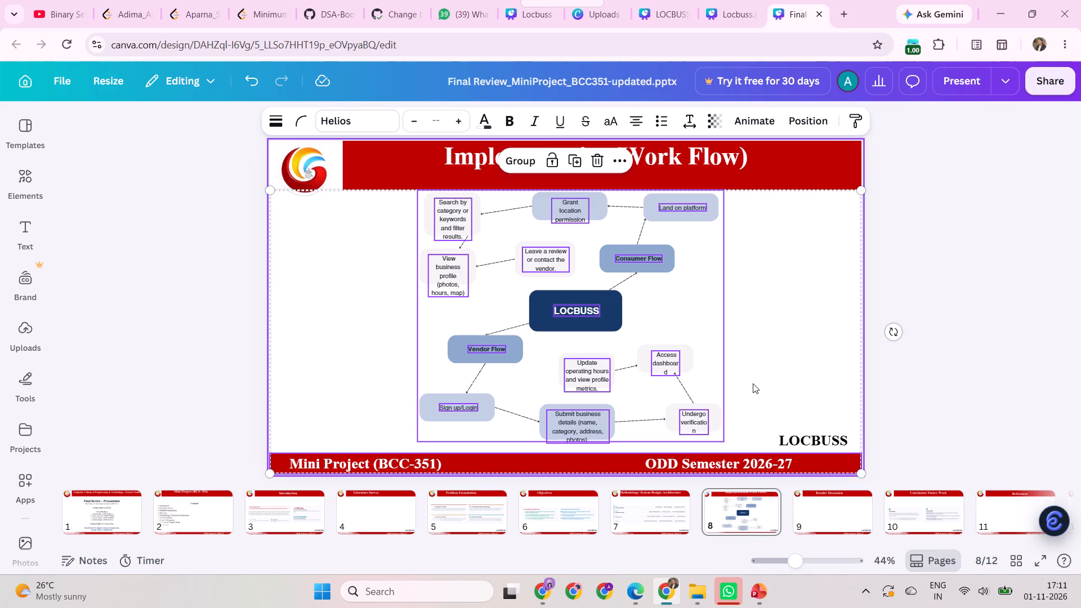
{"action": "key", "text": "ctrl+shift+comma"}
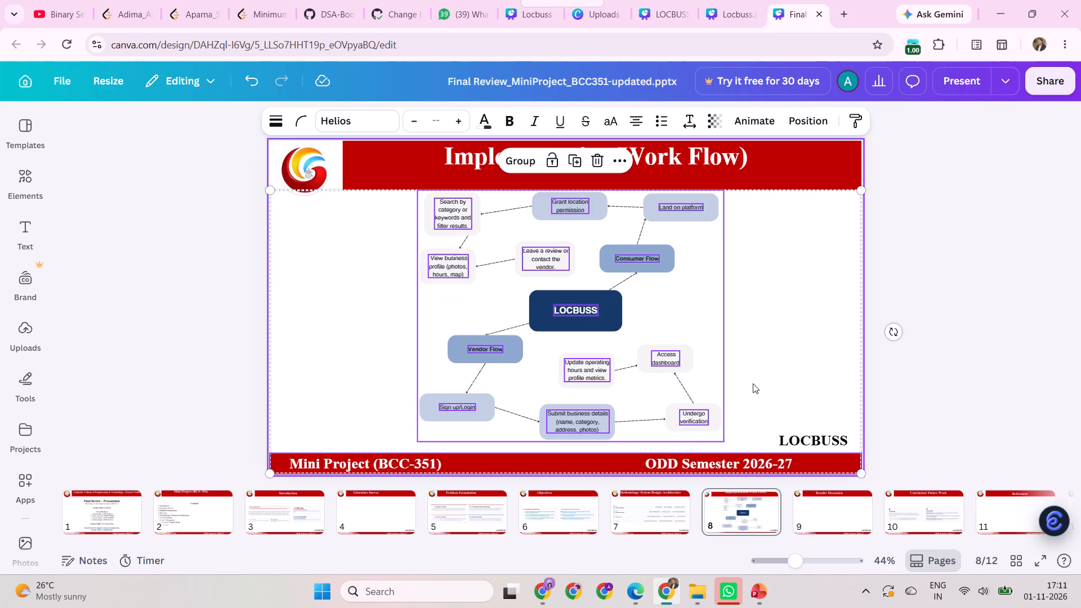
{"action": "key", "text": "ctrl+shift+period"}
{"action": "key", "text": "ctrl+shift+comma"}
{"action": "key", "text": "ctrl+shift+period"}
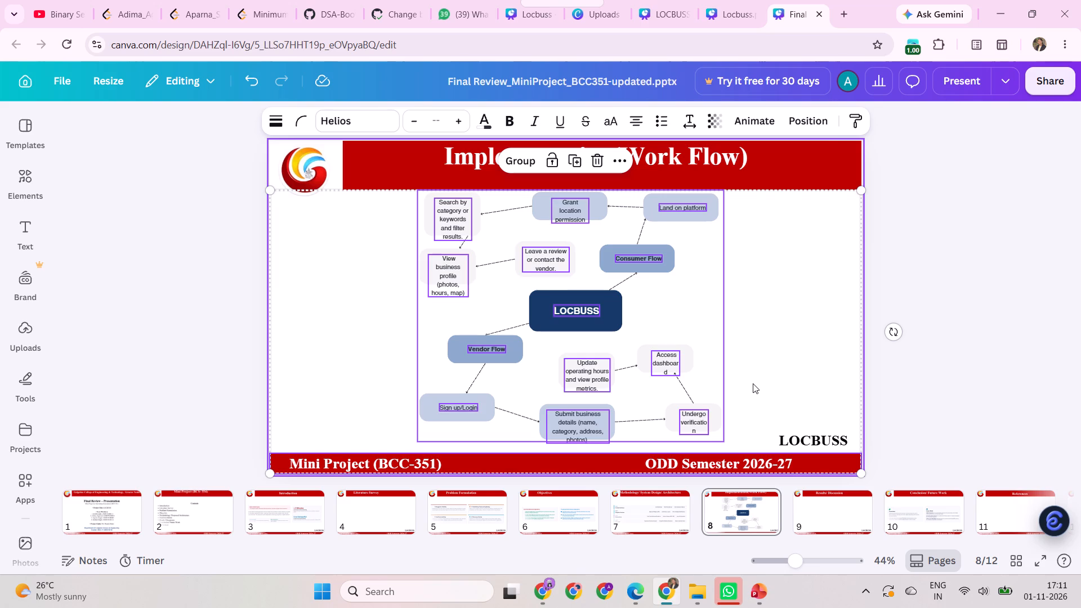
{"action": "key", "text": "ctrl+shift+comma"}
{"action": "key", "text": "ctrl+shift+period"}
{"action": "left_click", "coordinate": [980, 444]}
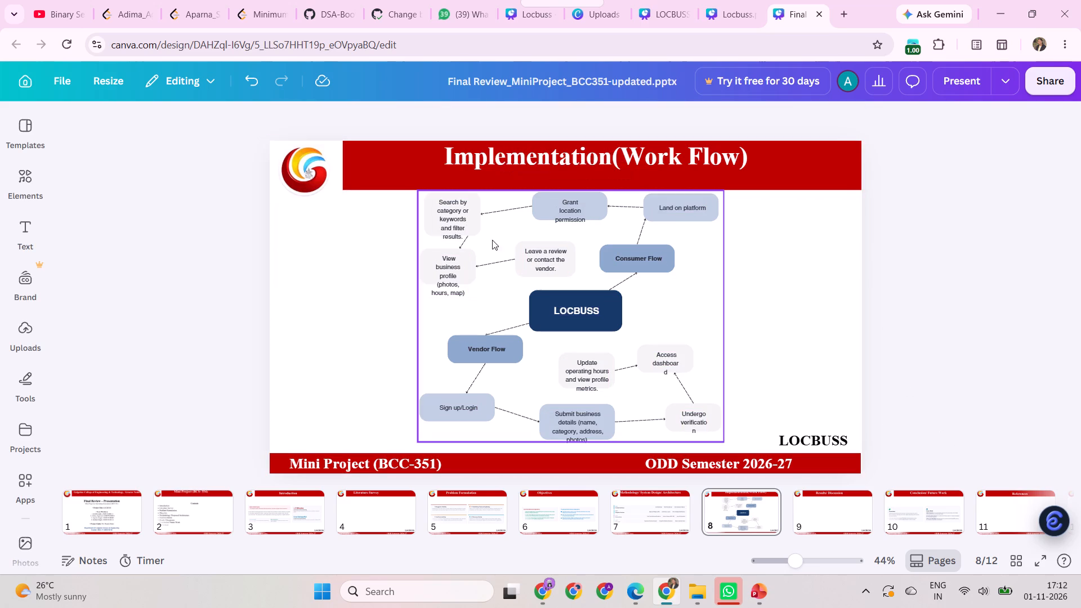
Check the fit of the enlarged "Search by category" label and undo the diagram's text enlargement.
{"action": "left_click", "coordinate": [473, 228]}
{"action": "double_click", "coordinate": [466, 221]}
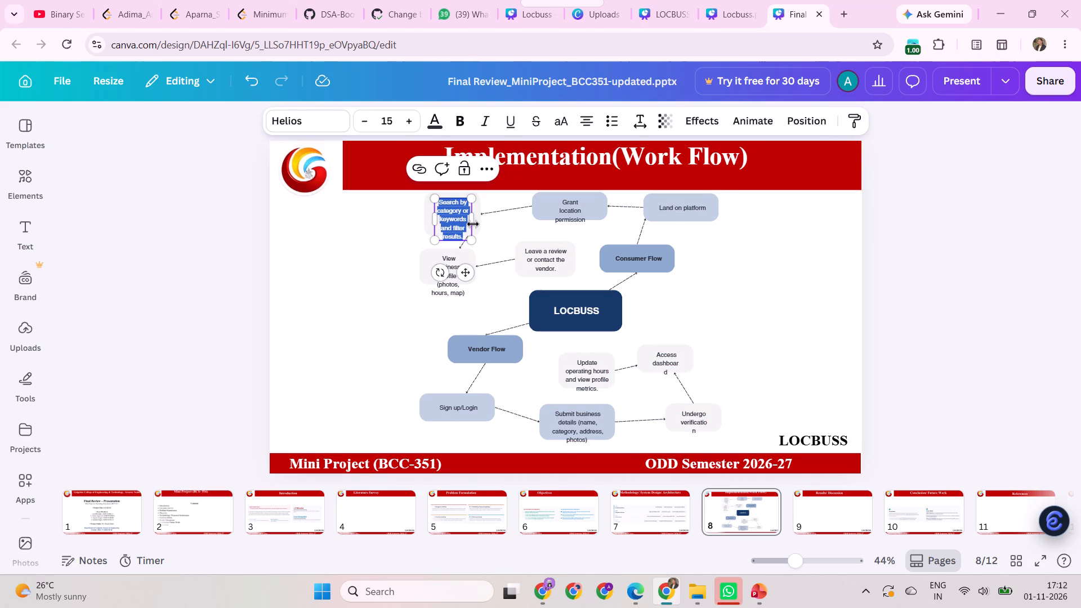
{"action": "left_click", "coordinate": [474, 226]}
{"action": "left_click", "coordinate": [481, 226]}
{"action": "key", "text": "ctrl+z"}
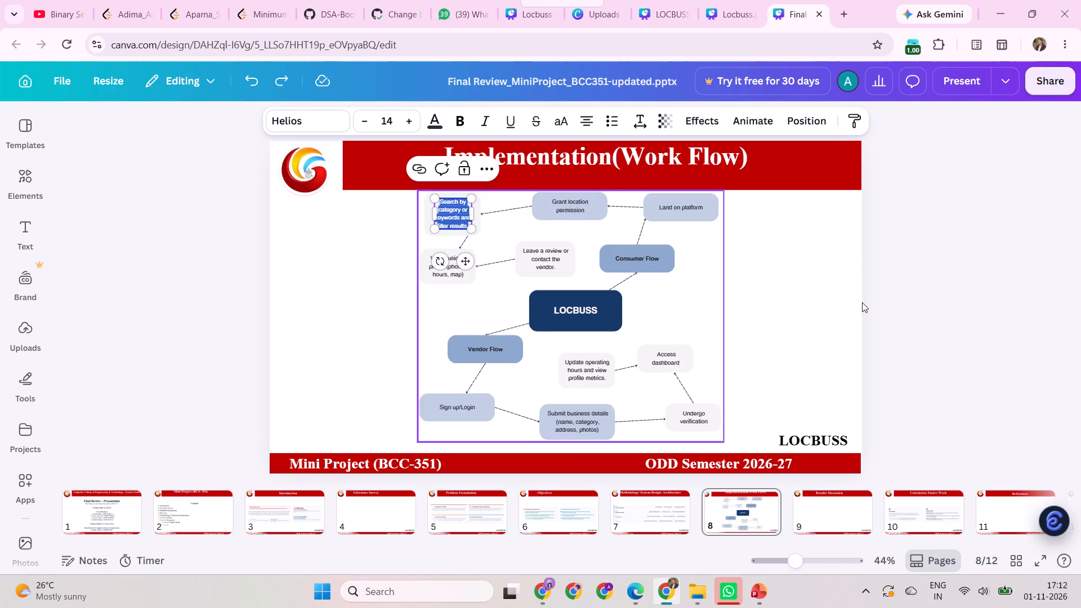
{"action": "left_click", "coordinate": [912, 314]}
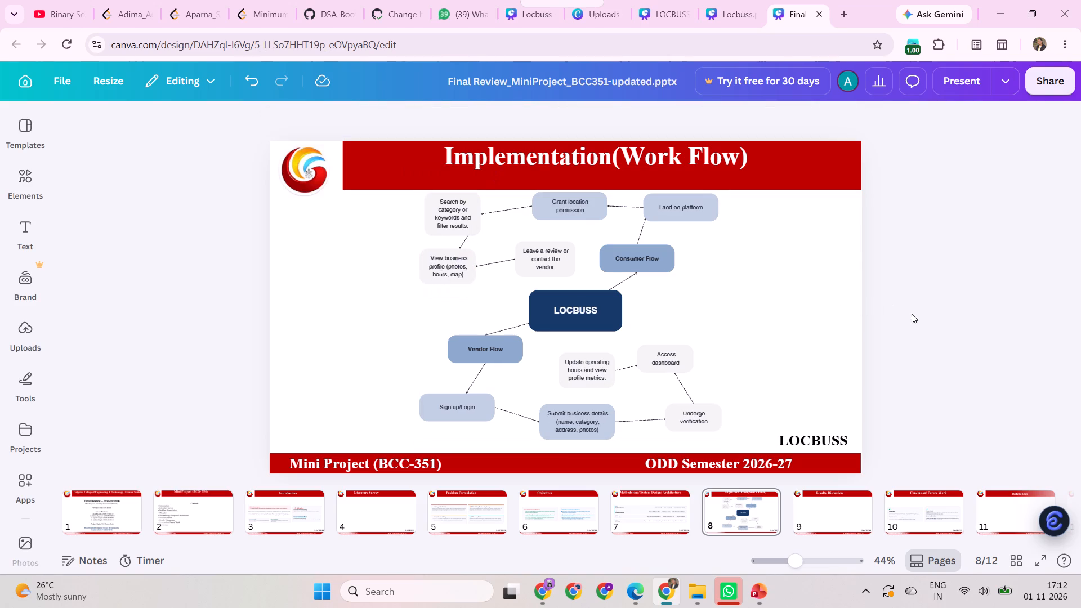
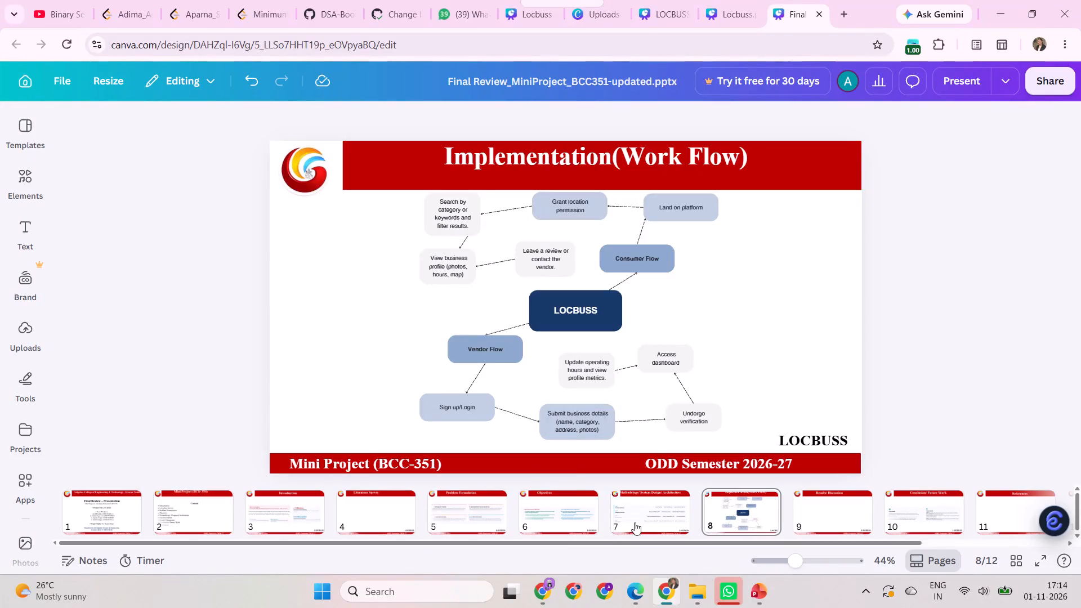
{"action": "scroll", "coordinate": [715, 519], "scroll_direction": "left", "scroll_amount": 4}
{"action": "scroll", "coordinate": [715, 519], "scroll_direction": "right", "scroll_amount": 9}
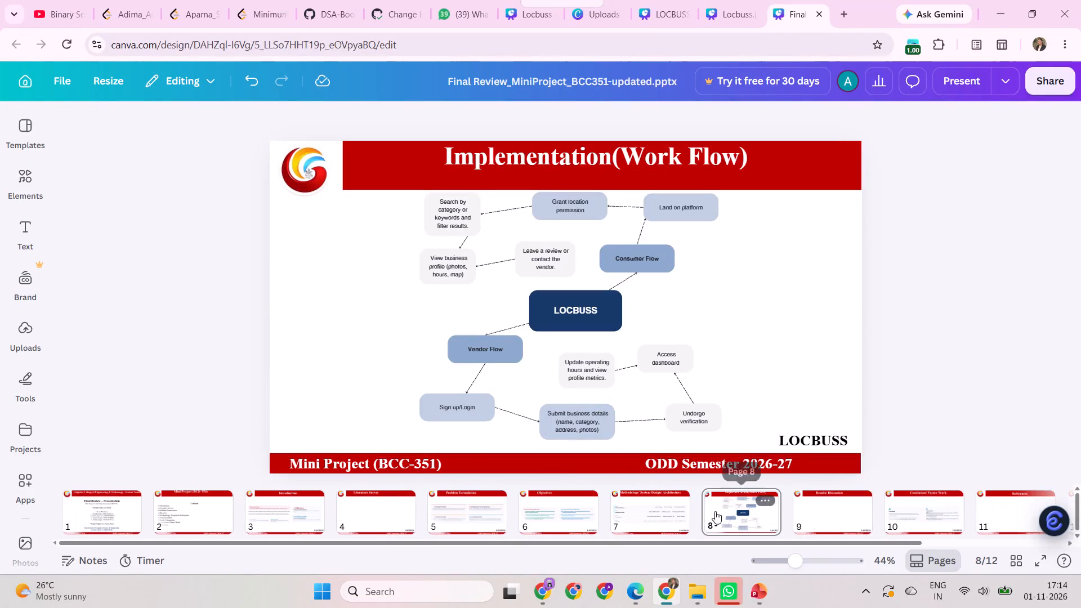
Check the list of people with access and their permissions in the presentation's sharing settings.
{"action": "left_click", "coordinate": [1069, 91]}
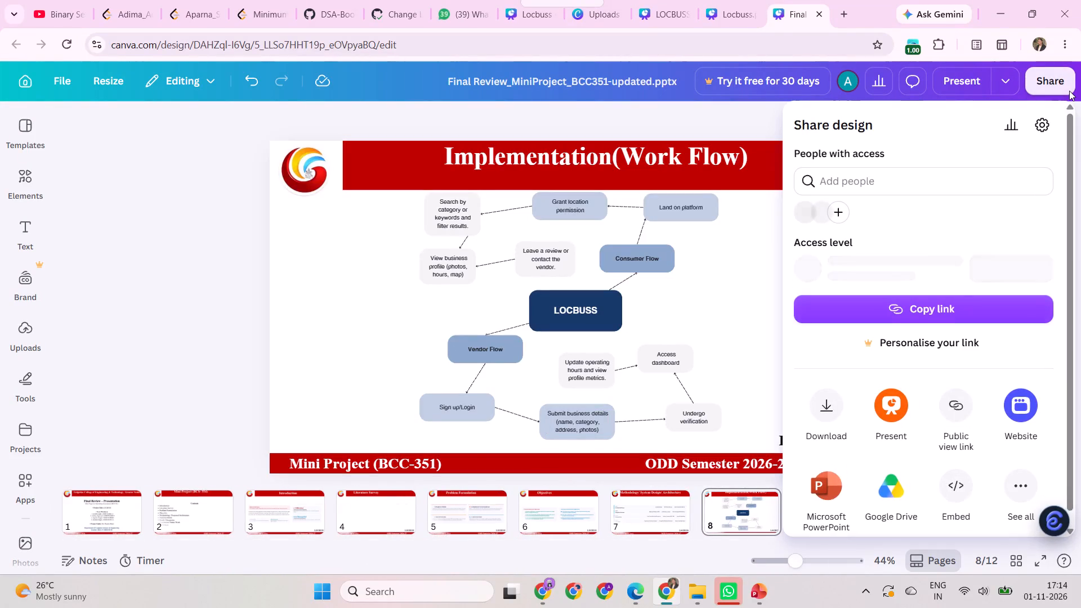
{"action": "left_click", "coordinate": [847, 220]}
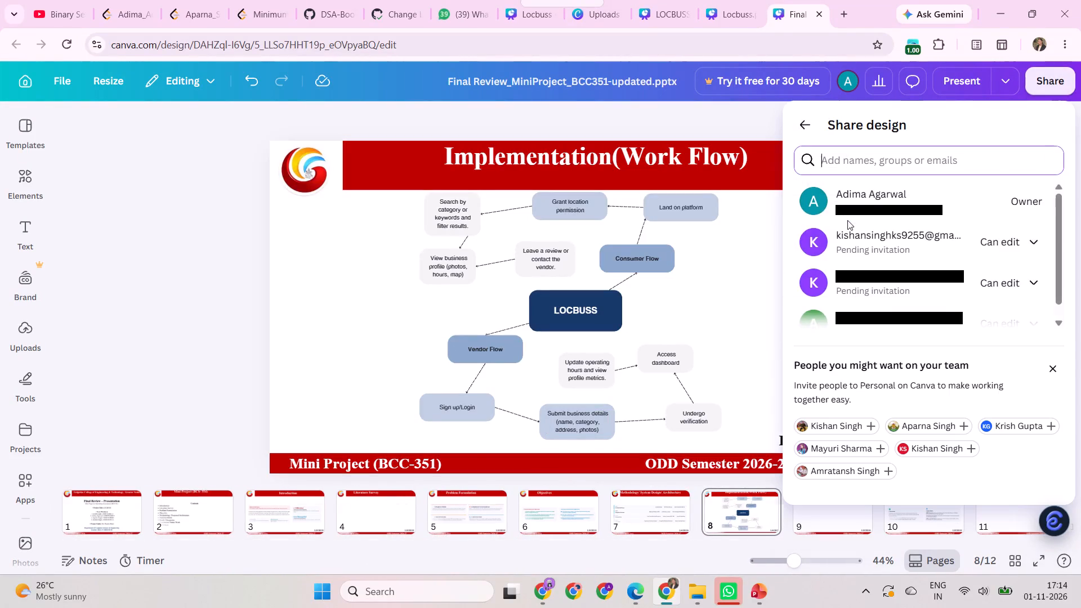
{"action": "scroll", "coordinate": [923, 271], "scroll_direction": "down", "scroll_amount": 1}
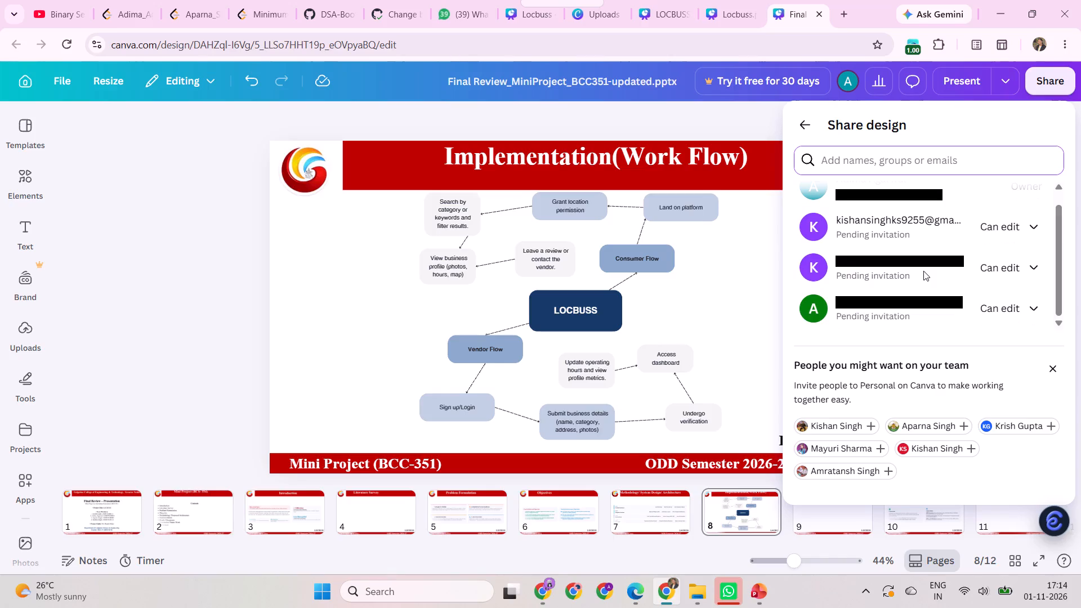
{"action": "scroll", "coordinate": [923, 271], "scroll_direction": "down", "scroll_amount": 1}
{"action": "scroll", "coordinate": [923, 271], "scroll_direction": "up", "scroll_amount": 2}
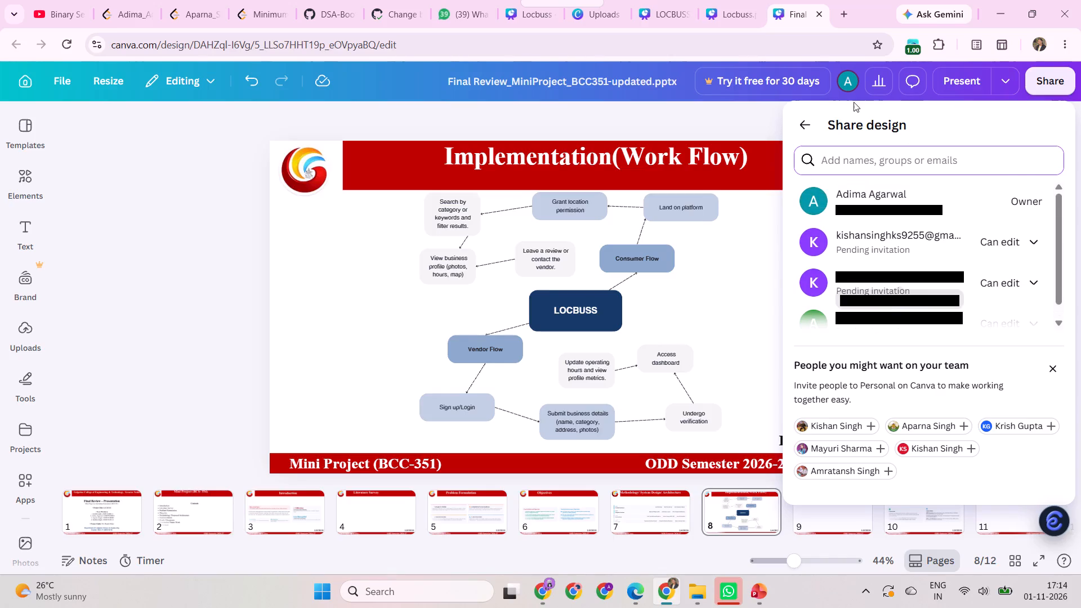
{"action": "left_click", "coordinate": [807, 128]}
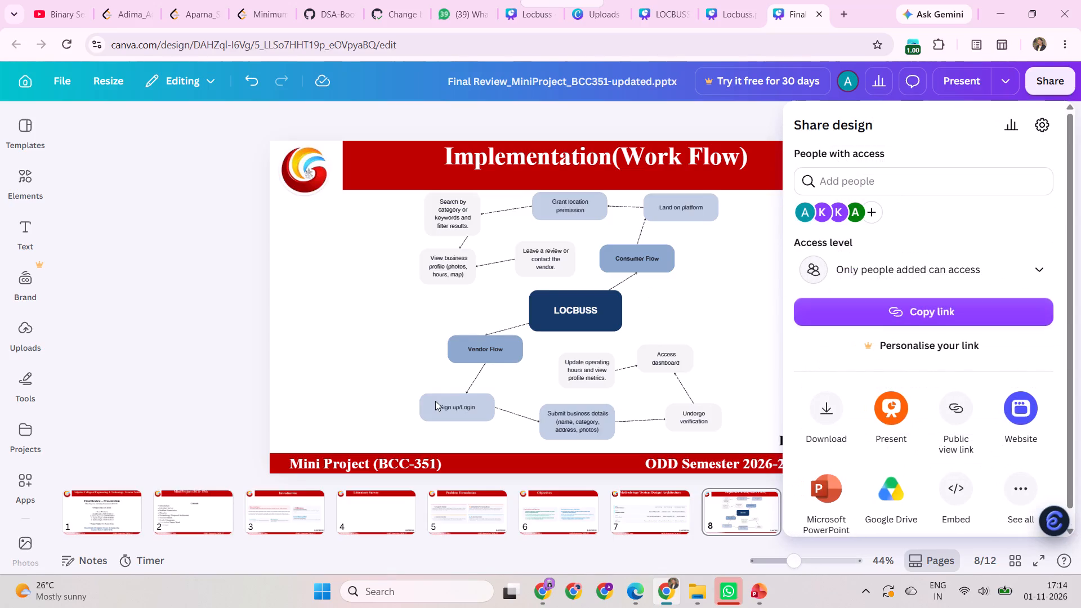
{"action": "left_click", "coordinate": [252, 396]}
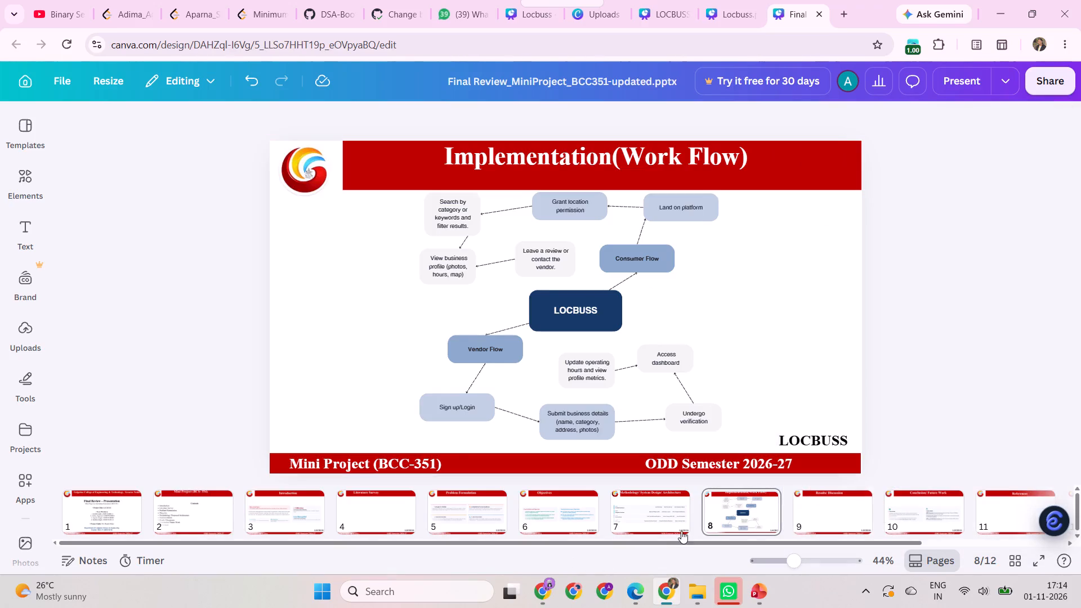
Minimise the presentation's browser window.
{"action": "left_click", "coordinate": [1000, 5]}
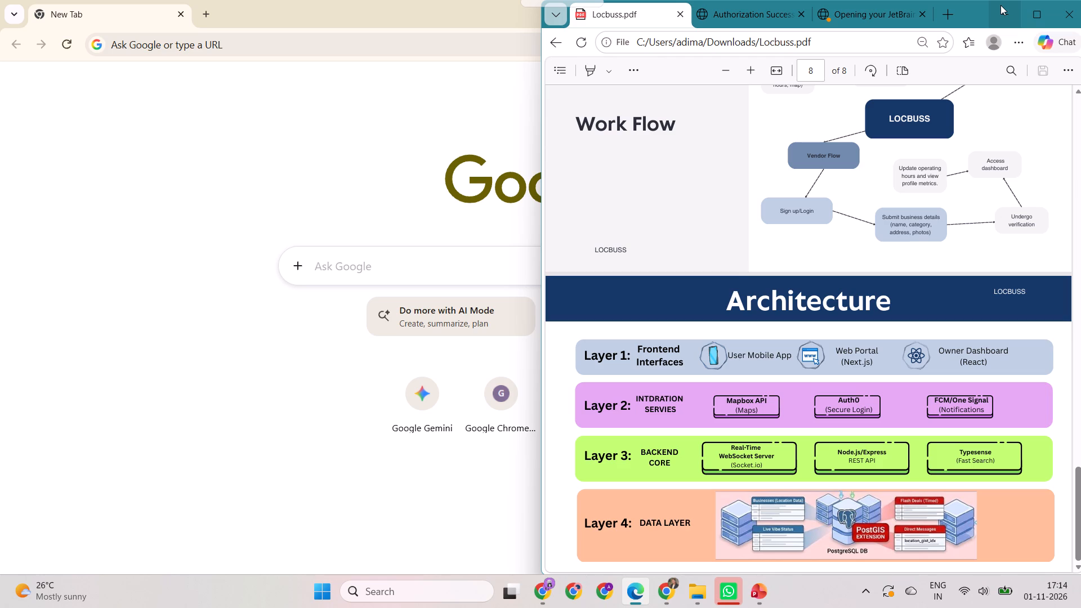
{"action": "left_click", "coordinate": [1074, 20]}
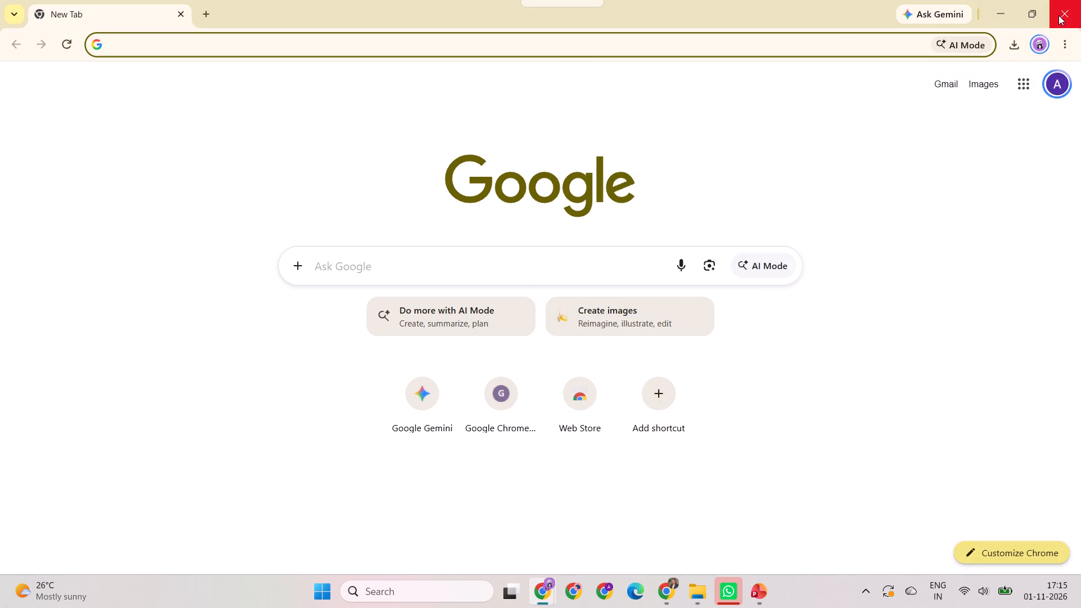
{"action": "left_click", "coordinate": [1058, 15]}
{"action": "left_click", "coordinate": [845, 205]}
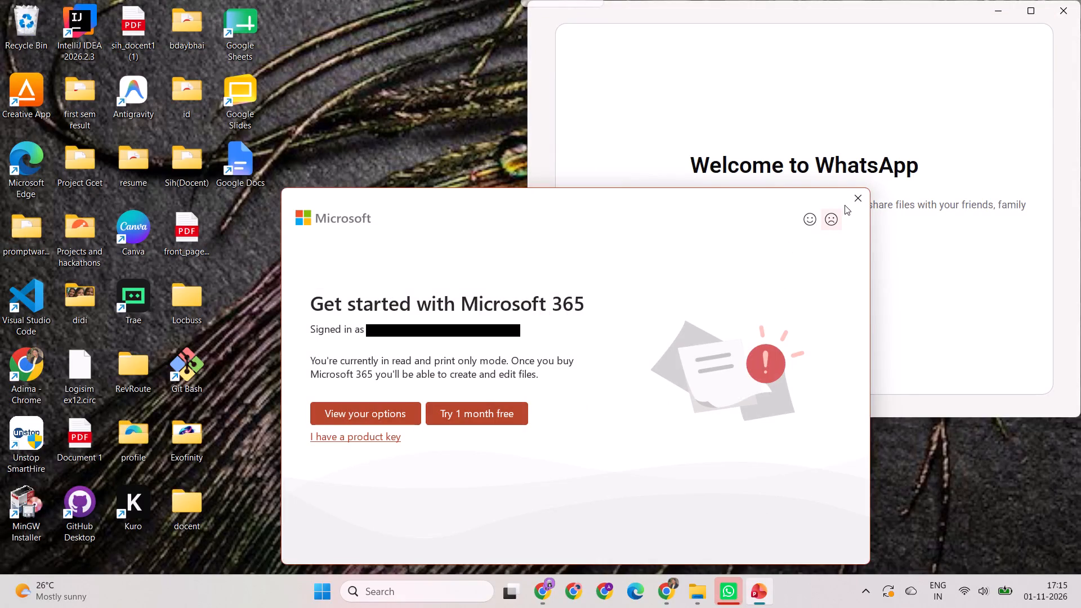
{"action": "left_click", "coordinate": [848, 195]}
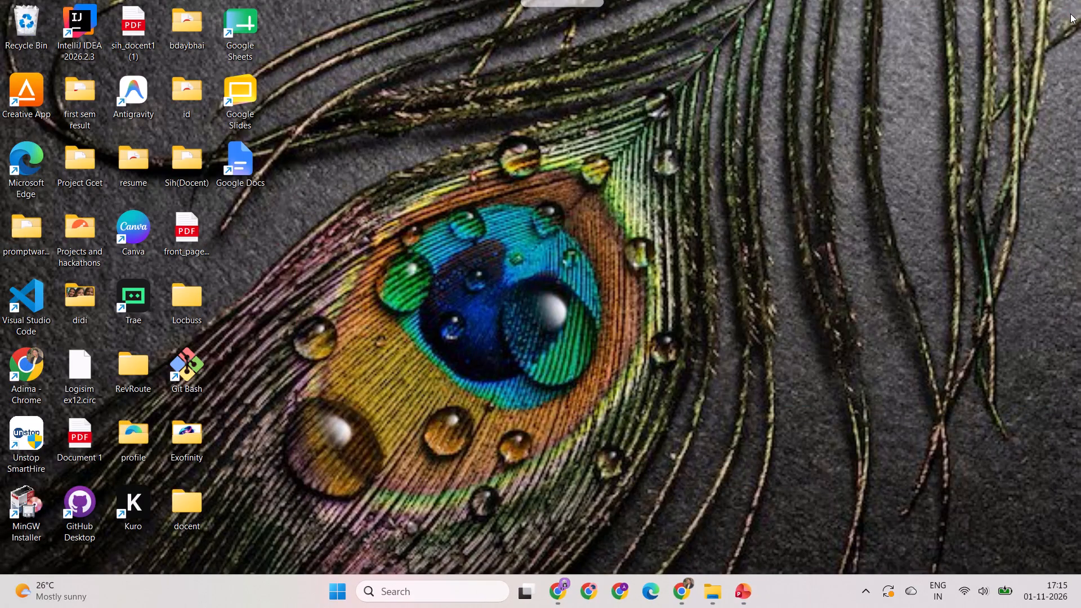